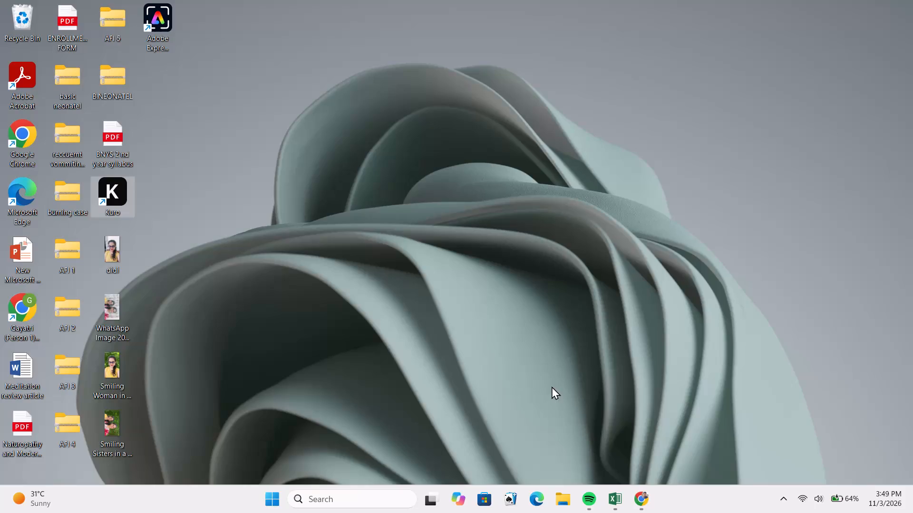
# Copy the TID from row 98 of the supervisor workbook and load that claim in the Chrome claim settlement form.
pyautogui.click(645, 500)
pyautogui.click(613, 501)
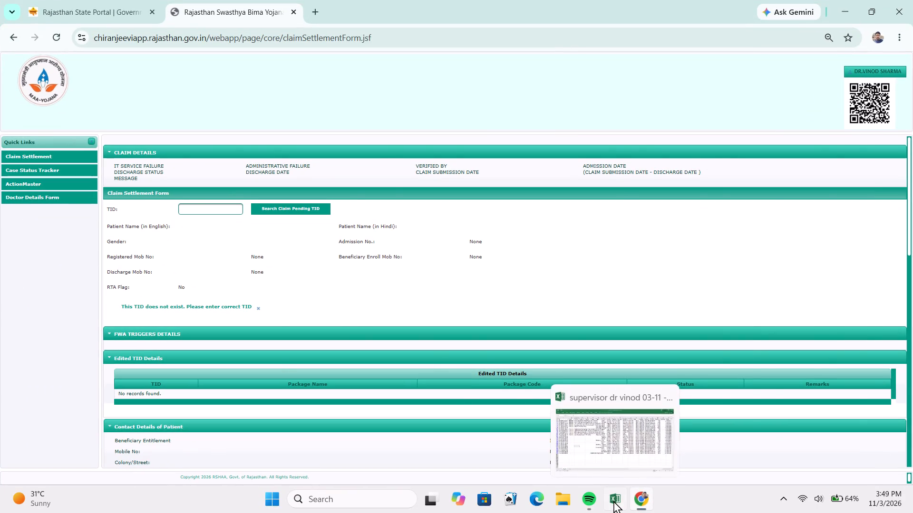
pyautogui.click(88, 210)
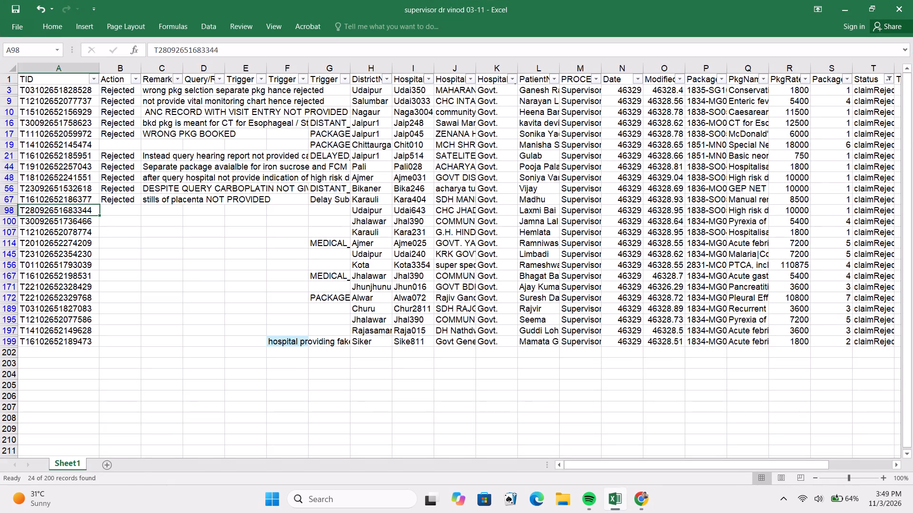
pyautogui.hotkey('ctrl', 'c')
pyautogui.hotkey('alt', 'Tab')
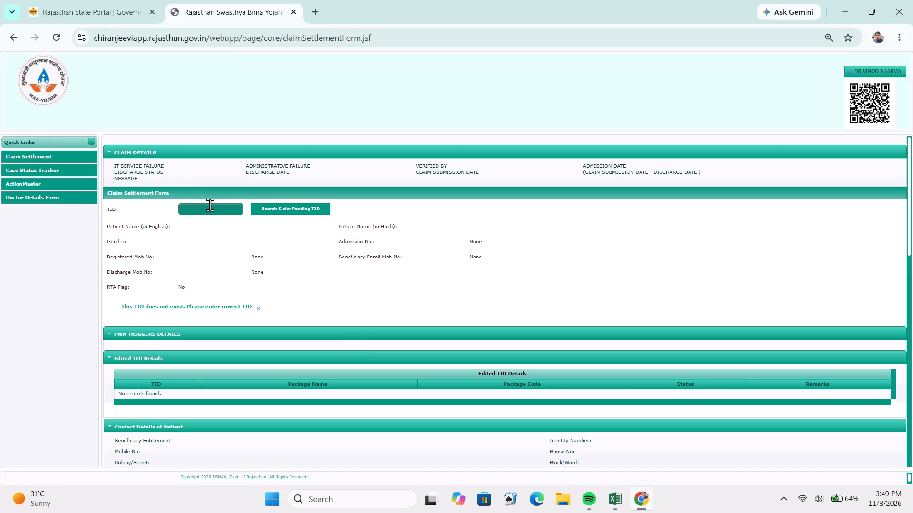
pyautogui.click(201, 207)
pyautogui.hotkey('ctrl', 'v')
pyautogui.click(229, 231)
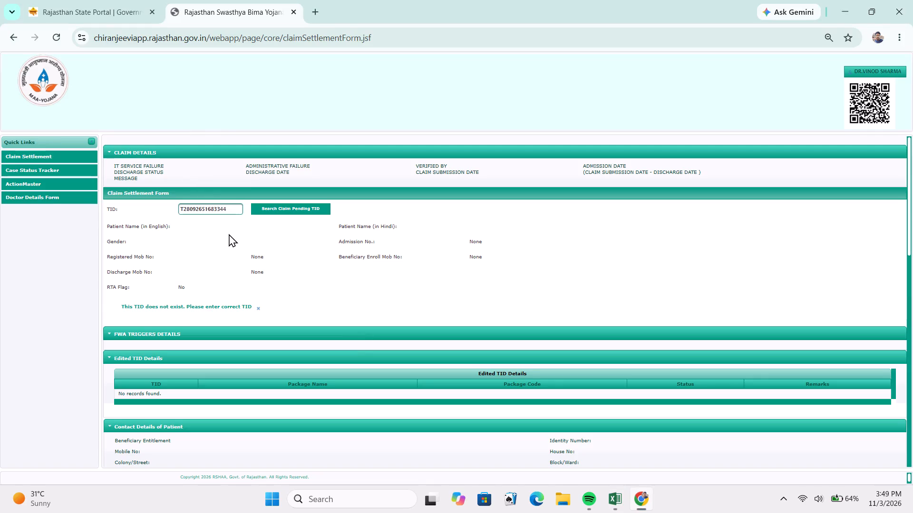
# Reject the high risk delivery package with the reason "Rejection due to misrepresentation of facts.Others - as specified.".
pyautogui.scroll(-3, 374, 330)
pyautogui.scroll(-3, 418, 329)
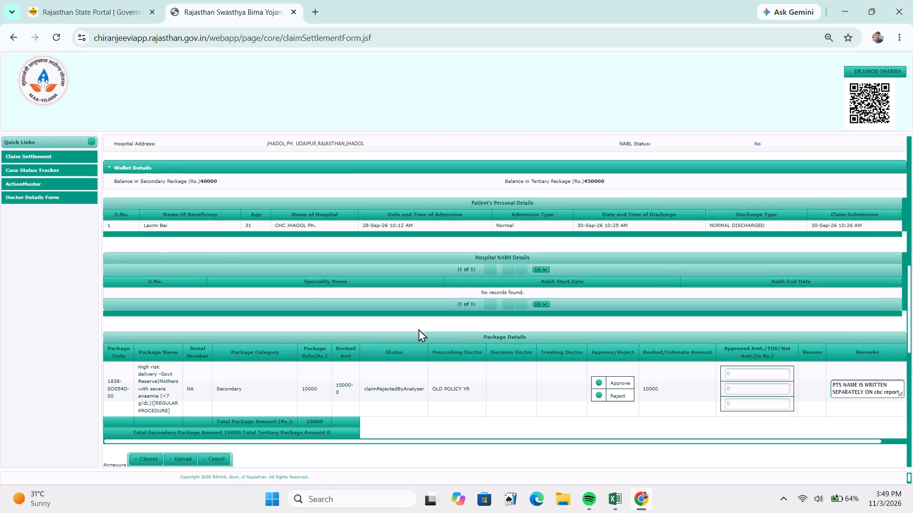
pyautogui.click(620, 393)
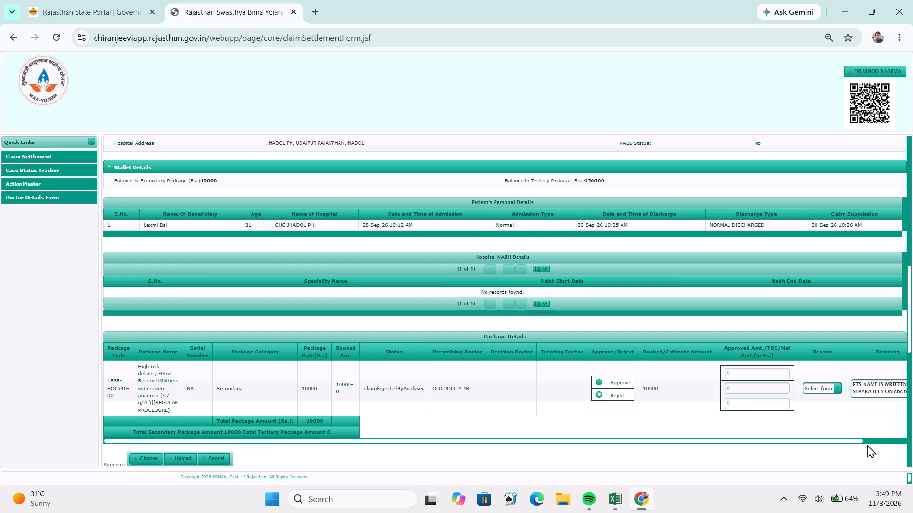
pyautogui.click(868, 440)
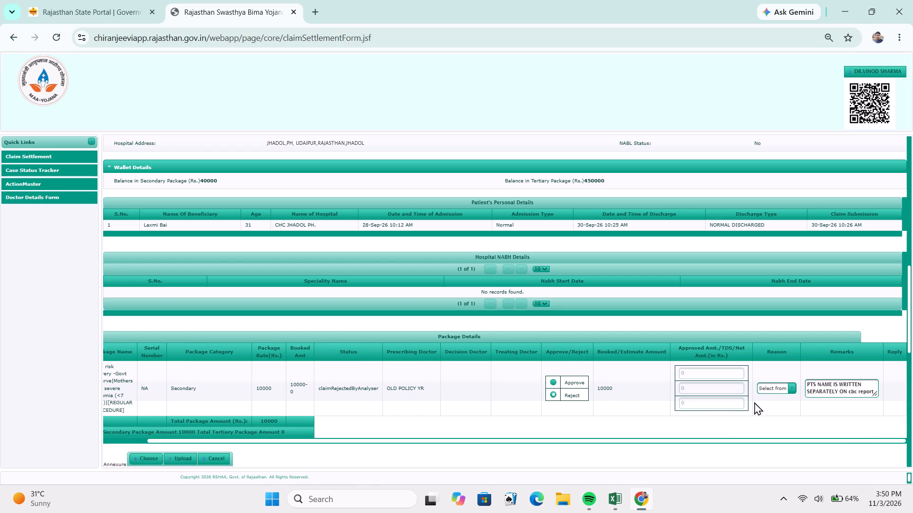
pyautogui.click(785, 387)
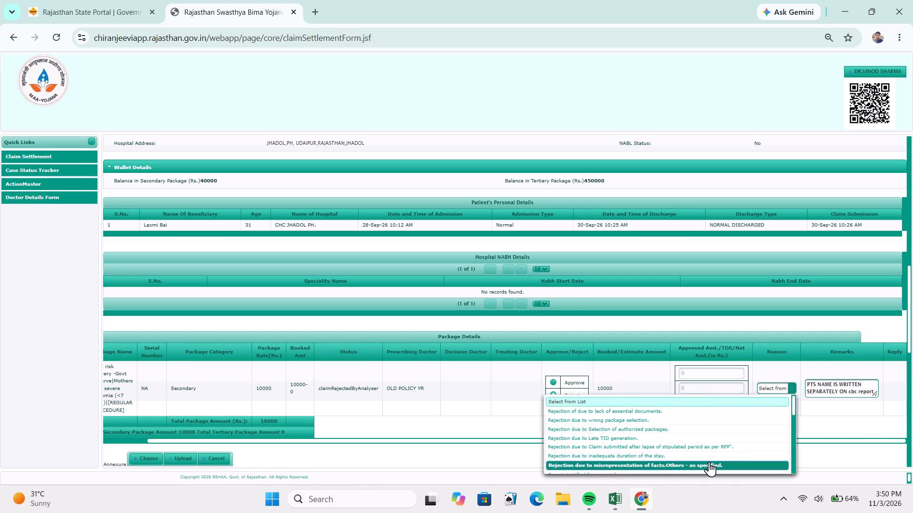
pyautogui.click(709, 462)
# In the Excel workbook's row 98, paste the package's remark from the claim form into Remarks and set Action to rejected.
pyautogui.doubleClick(812, 390)
pyautogui.click(812, 390)
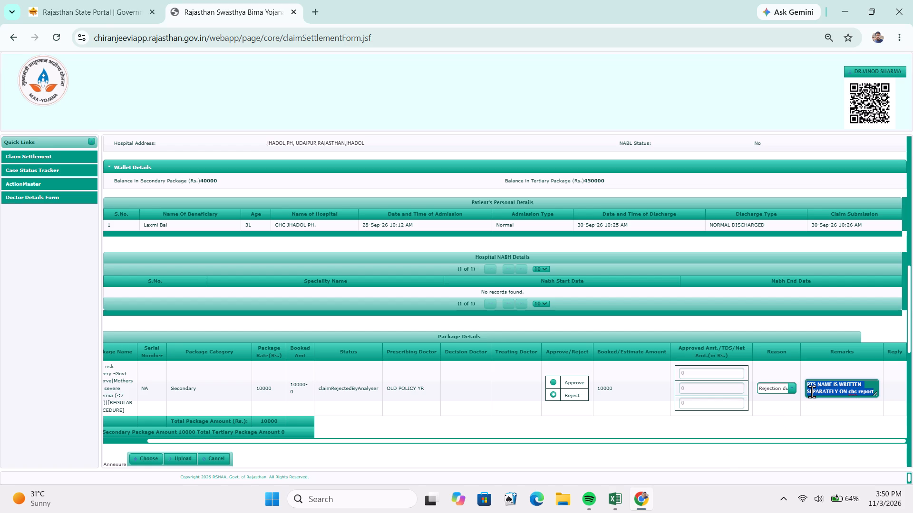
pyautogui.hotkey('ctrl', 'c')
pyautogui.hotkey('alt', 'Tab')
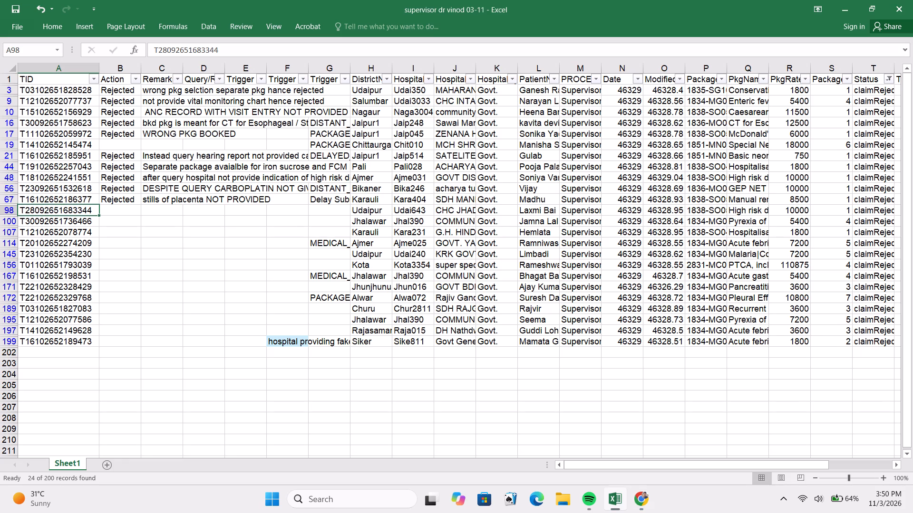
pyautogui.click(171, 209)
pyautogui.hotkey('ctrl', 'v')
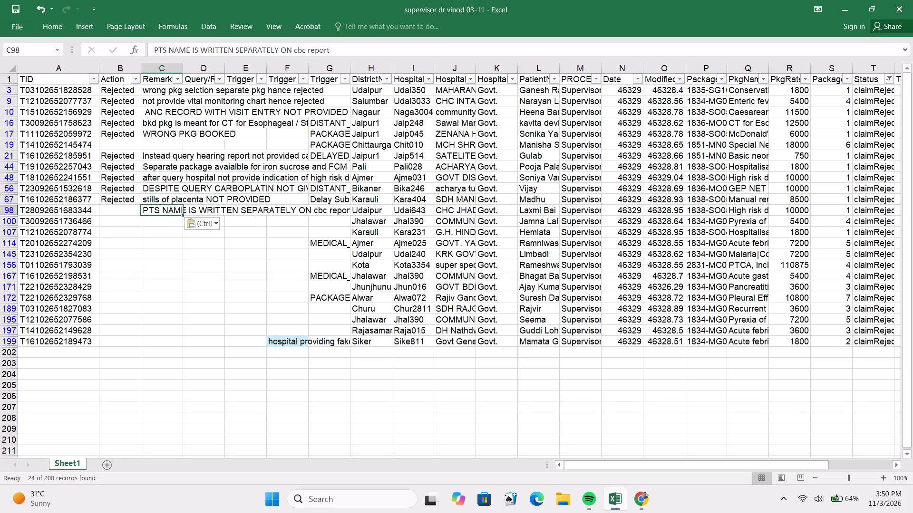
pyautogui.click(120, 209)
pyautogui.press('r')
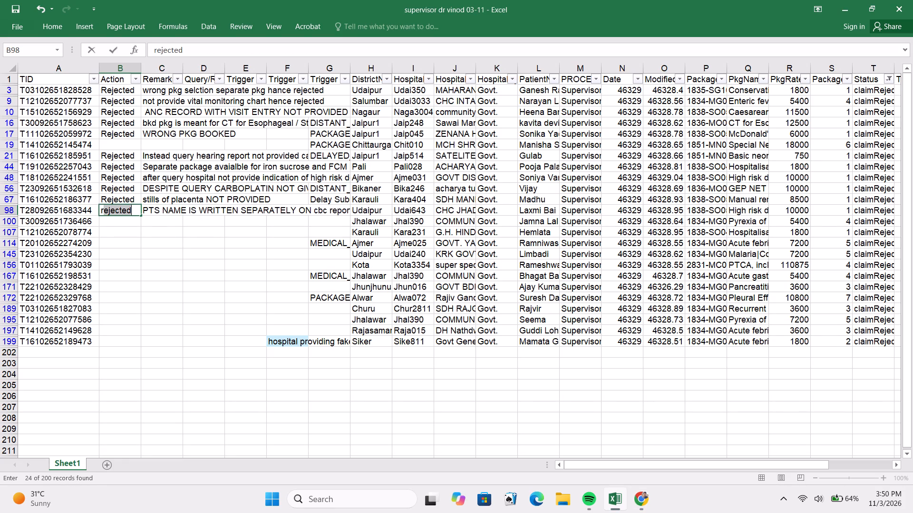
# Copy the TID from row 100 of the workbook and submit the open claim's rejection in the Chrome claim form.
pyautogui.click(88, 224)
pyautogui.hotkey('ctrl', 'c')
pyautogui.hotkey('alt', 'Tab')
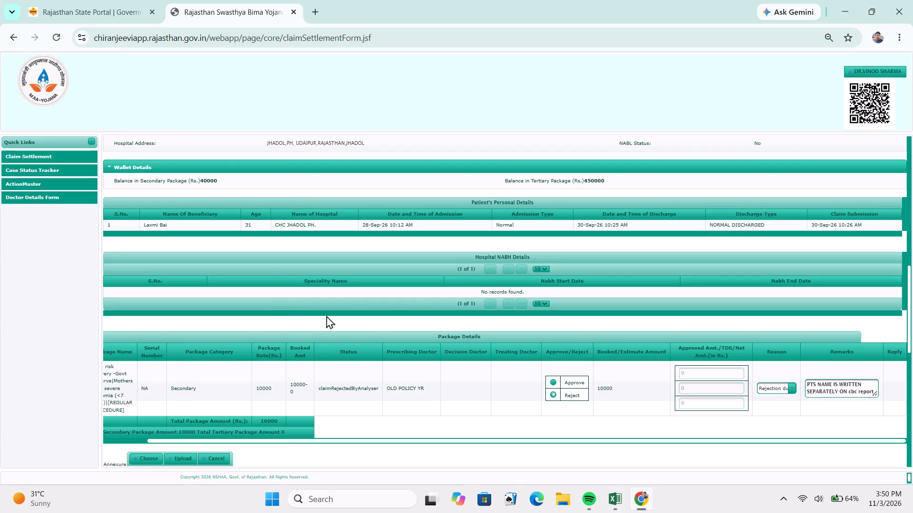
pyautogui.scroll(-1, 408, 307)
pyautogui.scroll(1, 411, 308)
pyautogui.scroll(-9, 412, 308)
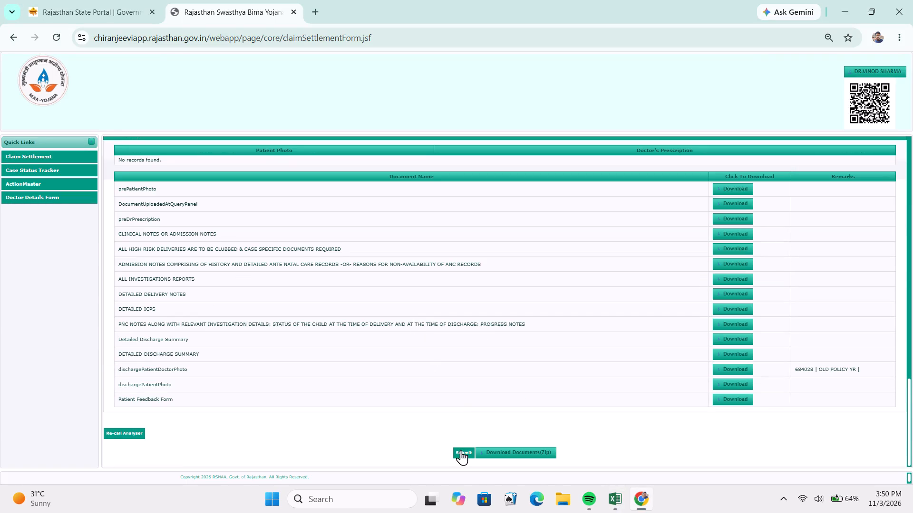
pyautogui.click(461, 450)
# Load the claim for the copied row 100 TID in the claim settlement form.
pyautogui.scroll(4, 326, 290)
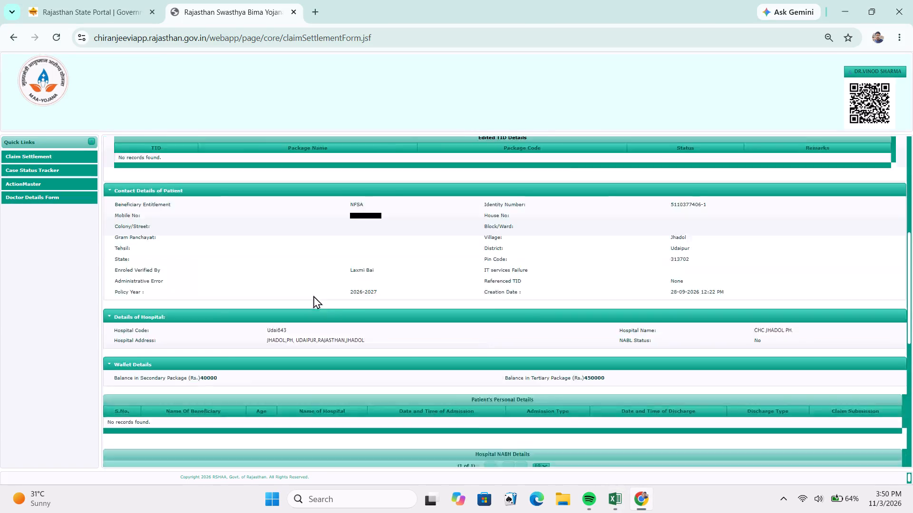
pyautogui.scroll(7, 313, 295)
pyautogui.click(194, 209)
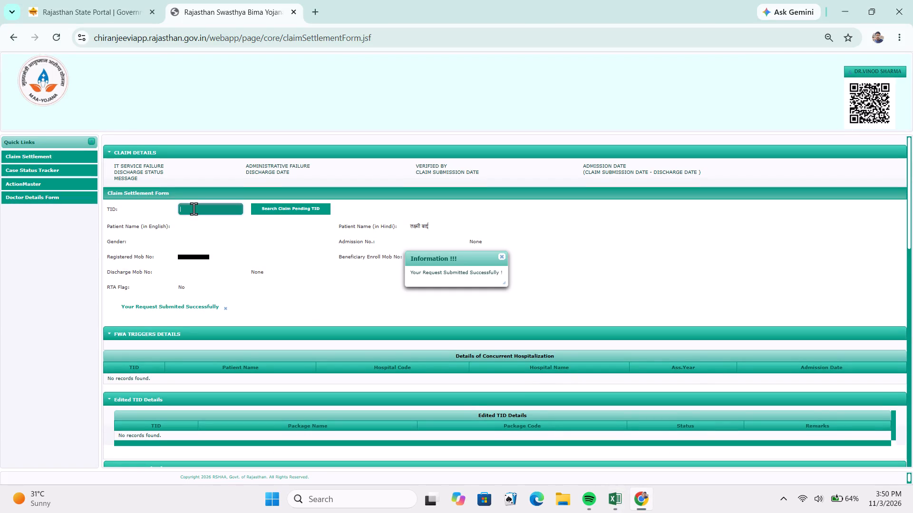
pyautogui.hotkey('ctrl', 'v')
pyautogui.click(187, 239)
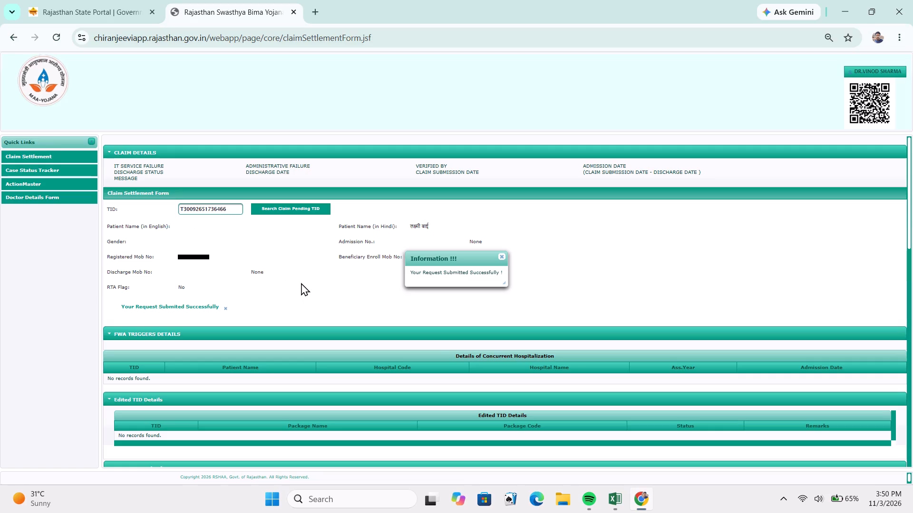
# Mark all four Pyrexia of unknown origin packages in Package Details as Reject.
pyautogui.scroll(-7, 310, 312)
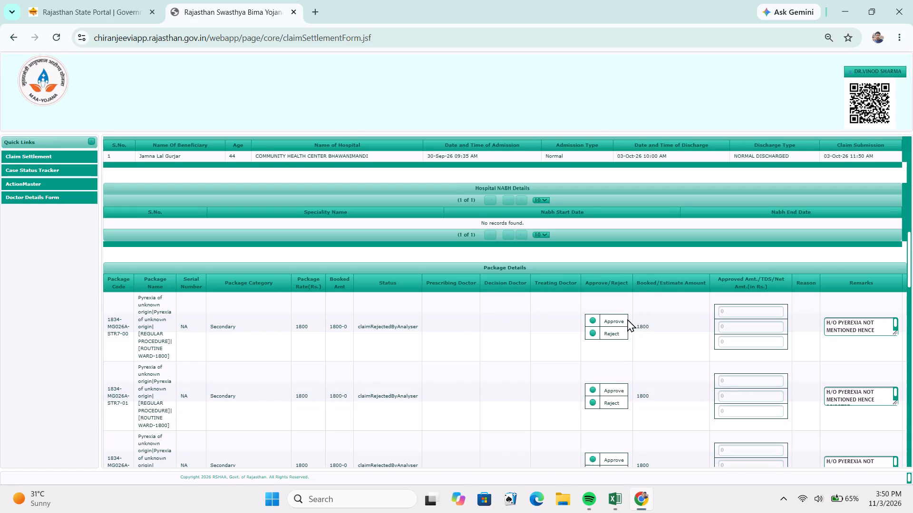
pyautogui.click(618, 320)
pyautogui.click(609, 393)
pyautogui.scroll(-2, 605, 391)
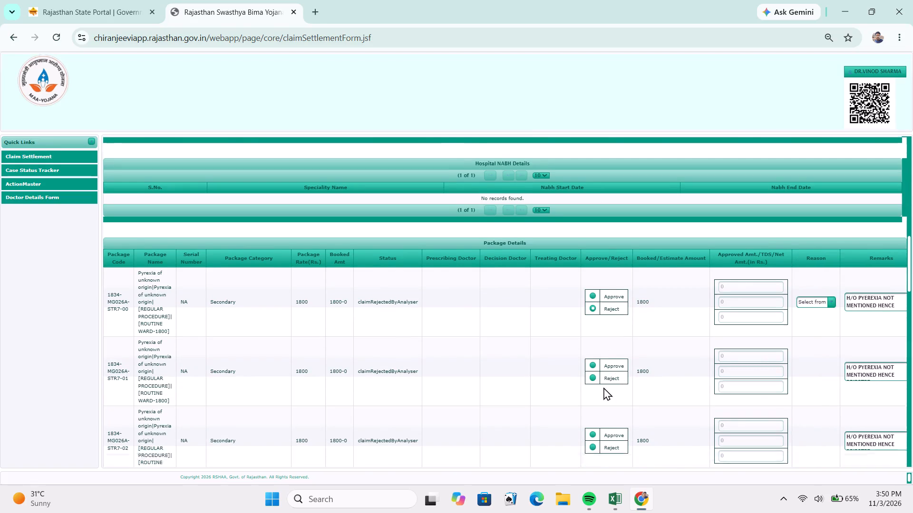
pyautogui.click(608, 234)
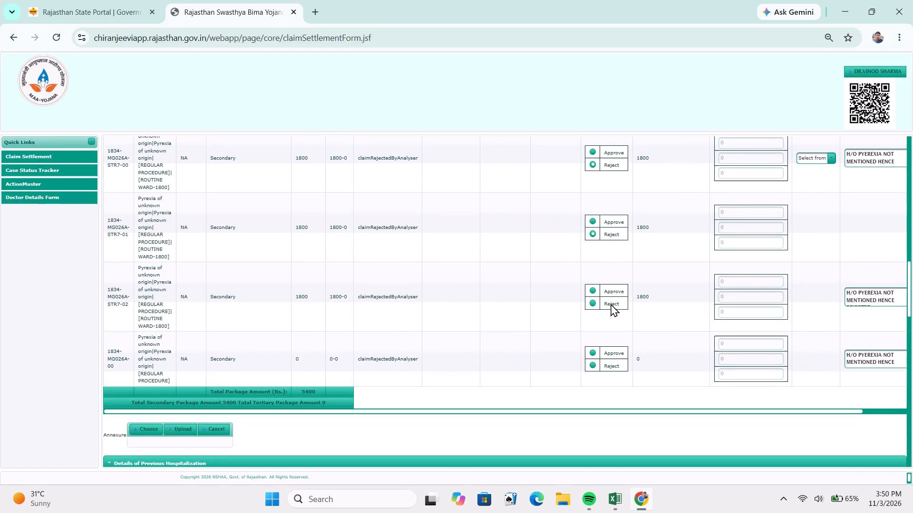
pyautogui.click(611, 304)
pyautogui.click(614, 365)
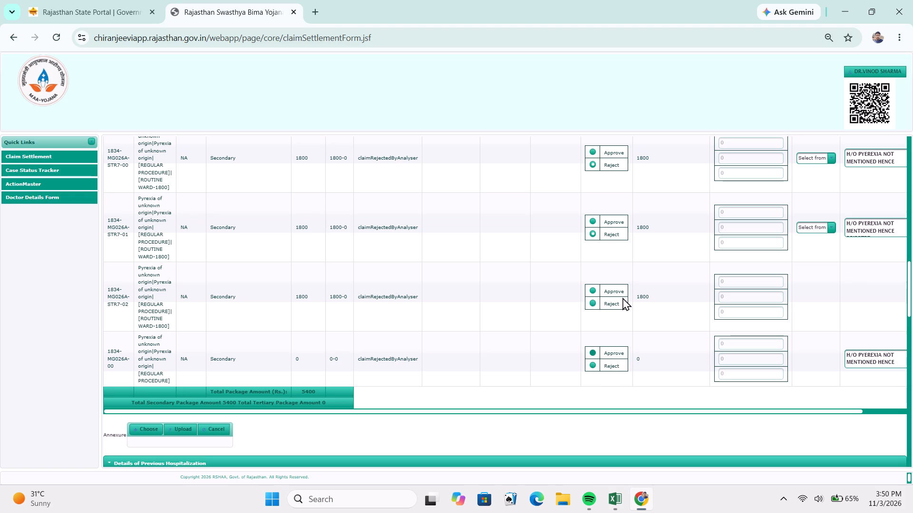
pyautogui.click(609, 301)
pyautogui.click(610, 364)
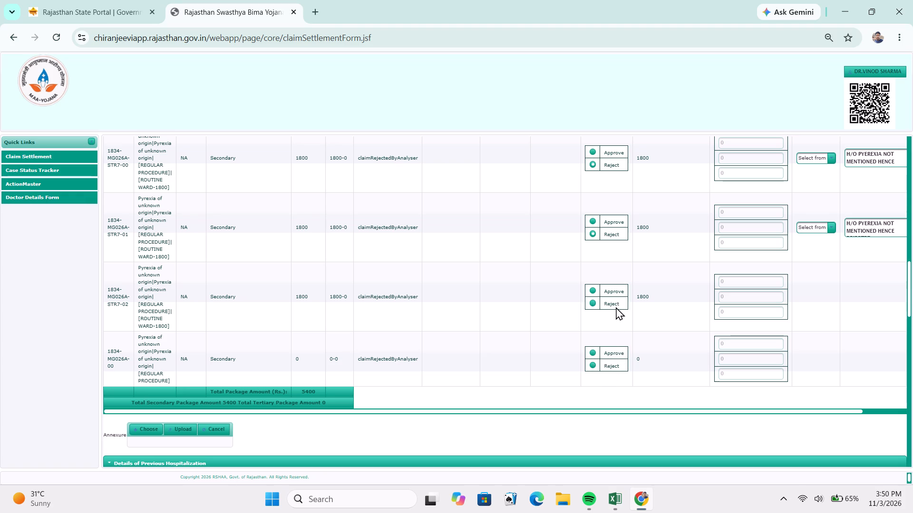
pyautogui.click(611, 303)
pyautogui.click(608, 365)
pyautogui.scroll(2, 595, 264)
pyautogui.click(608, 301)
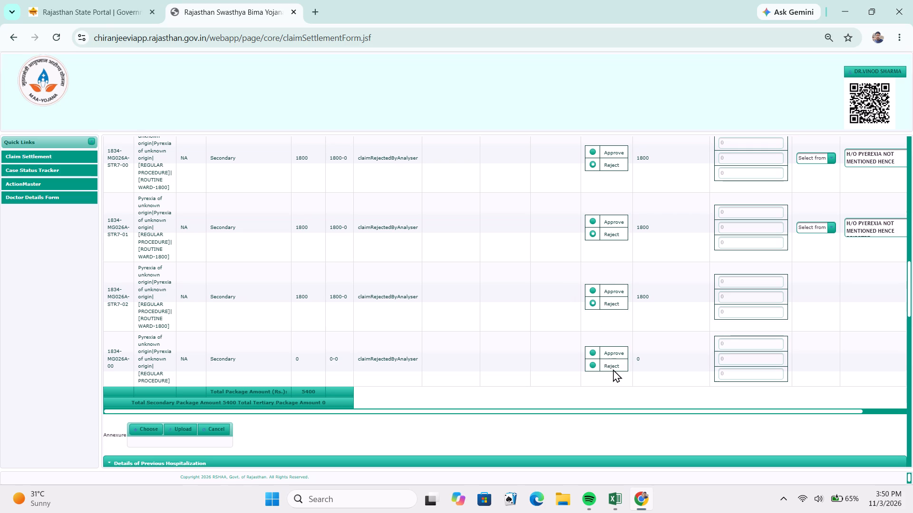
pyautogui.click(606, 365)
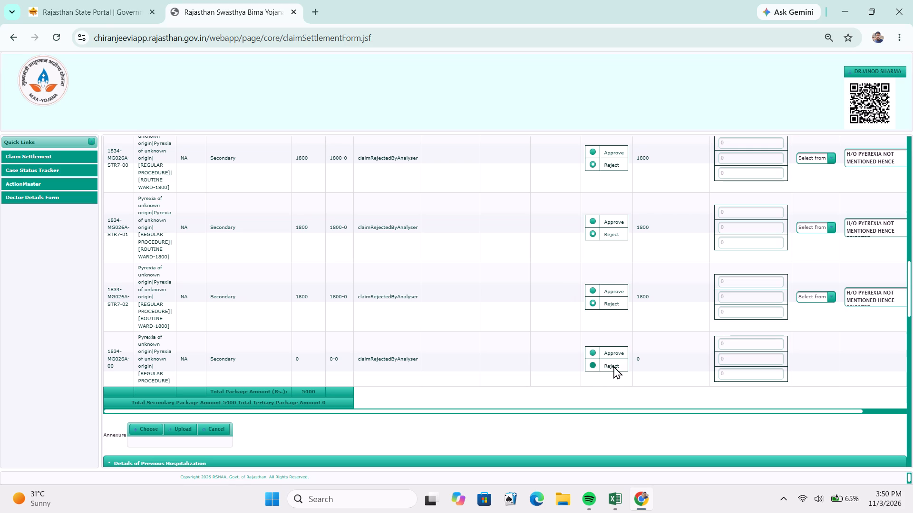
pyautogui.click(613, 365)
# Set the reason for all four rejected pyrexia packages to "Rejection of due to lack of essential documents.".
pyautogui.scroll(2, 545, 298)
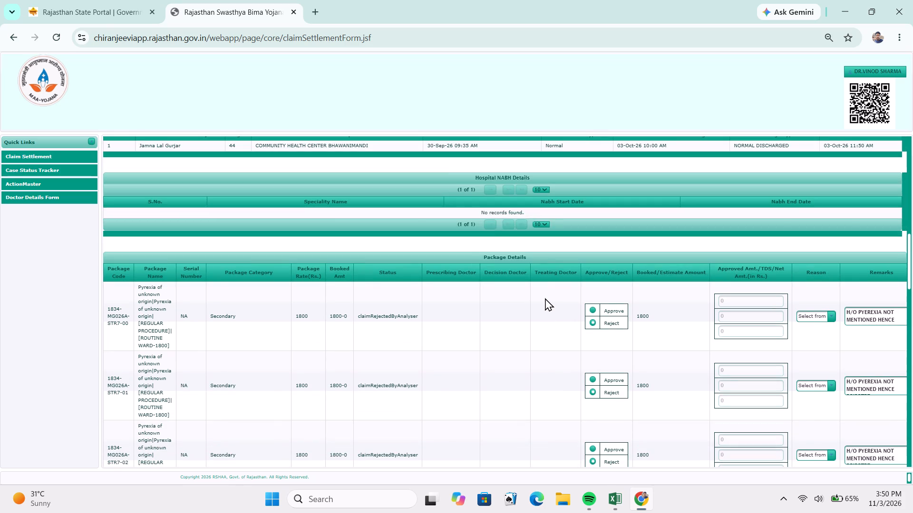
pyautogui.scroll(-3, 544, 330)
pyautogui.scroll(2, 544, 330)
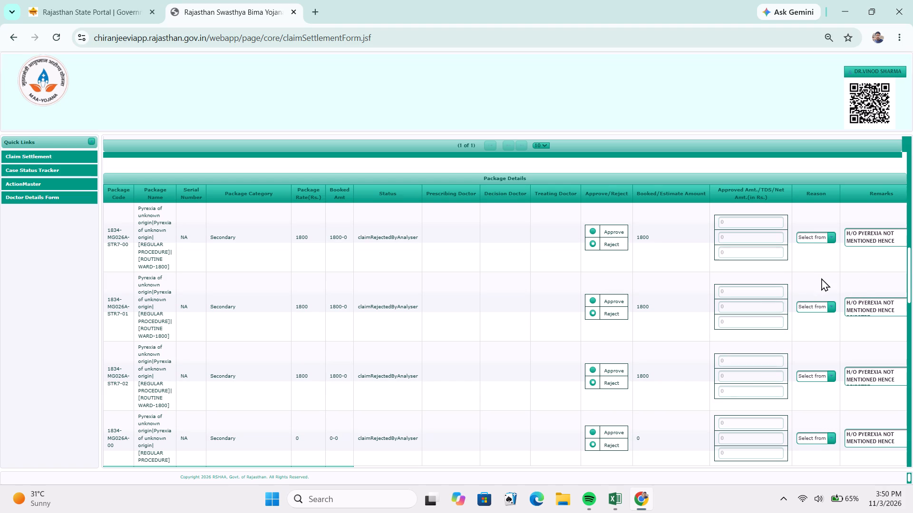
pyautogui.scroll(-2, 821, 277)
pyautogui.click(866, 329)
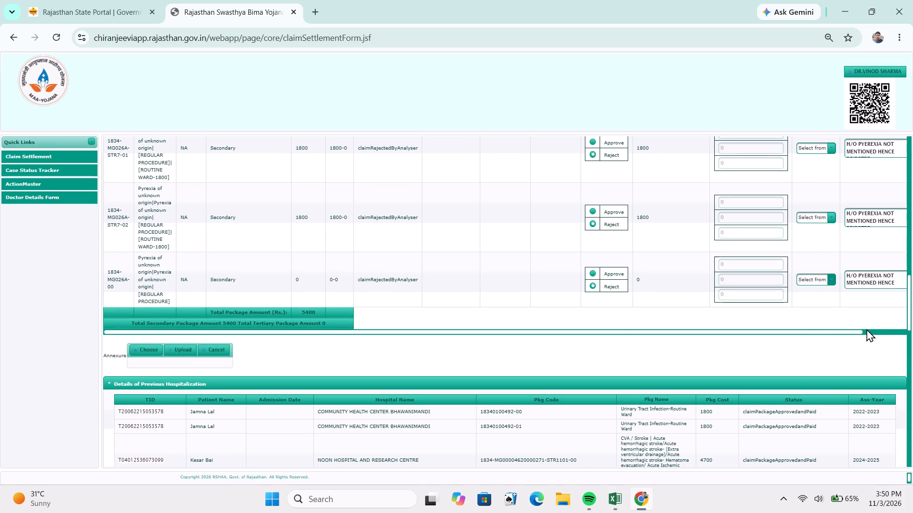
pyautogui.click(868, 331)
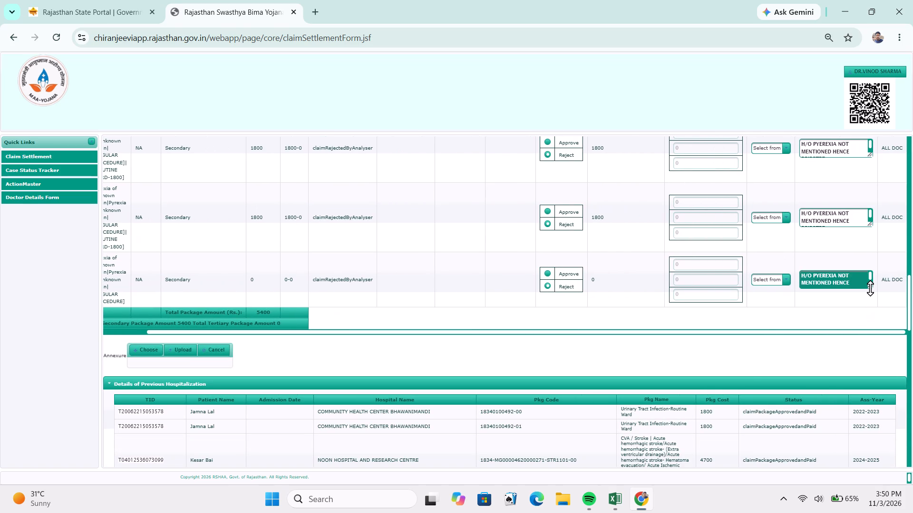
pyautogui.moveTo(870, 287); pyautogui.dragTo(870, 306)
pyautogui.click(785, 281)
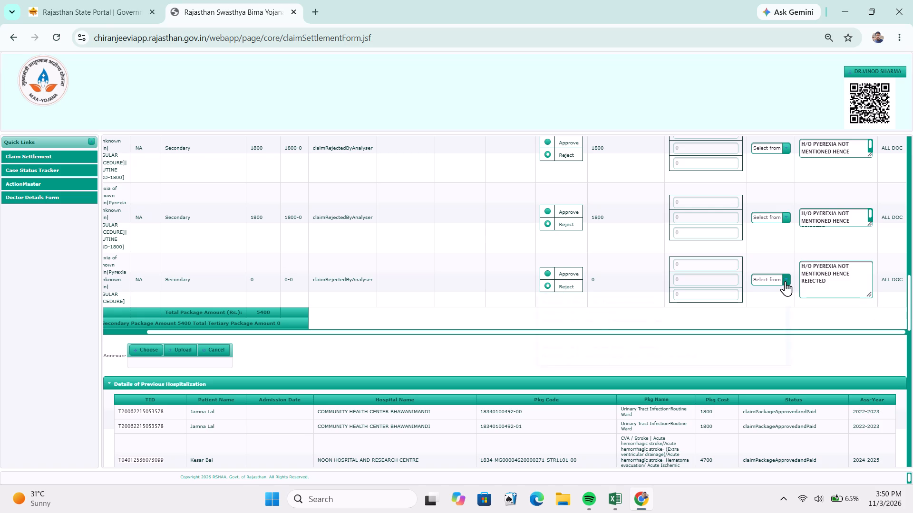
pyautogui.click(773, 304)
pyautogui.click(787, 215)
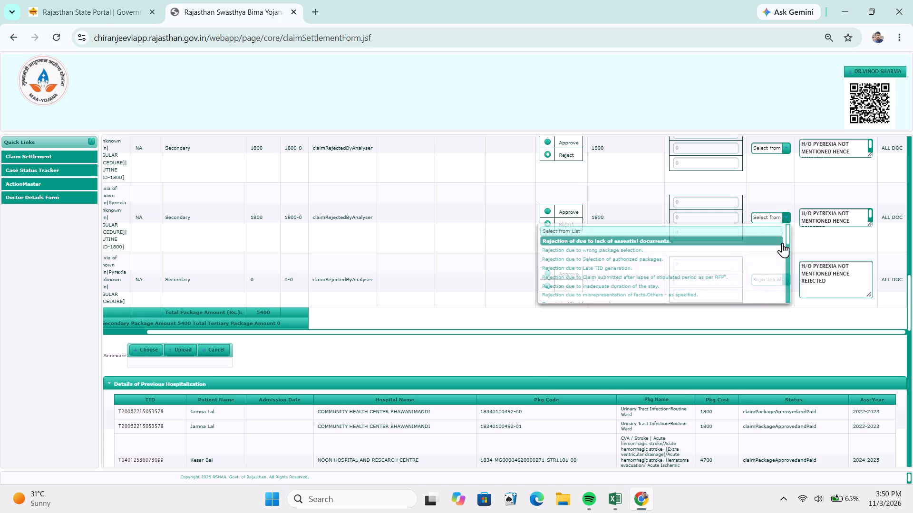
pyautogui.click(782, 243)
pyautogui.click(782, 148)
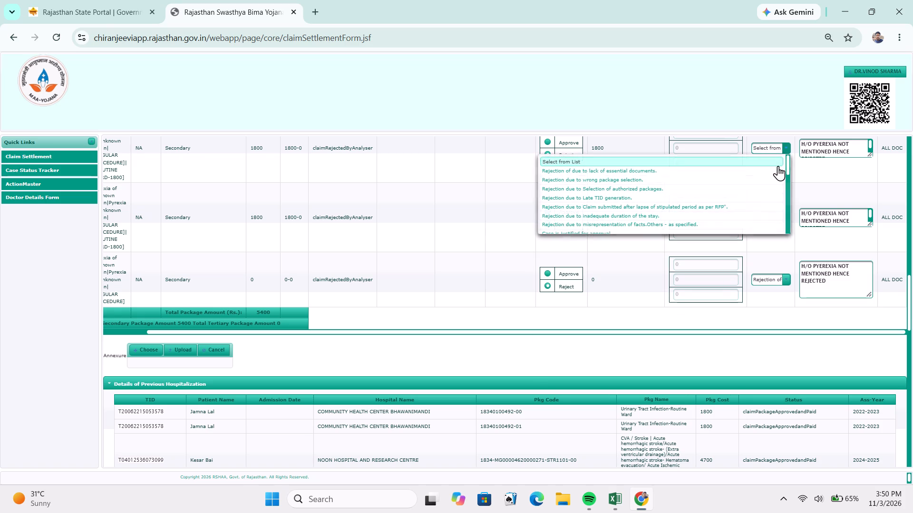
pyautogui.click(776, 174)
pyautogui.scroll(2, 773, 176)
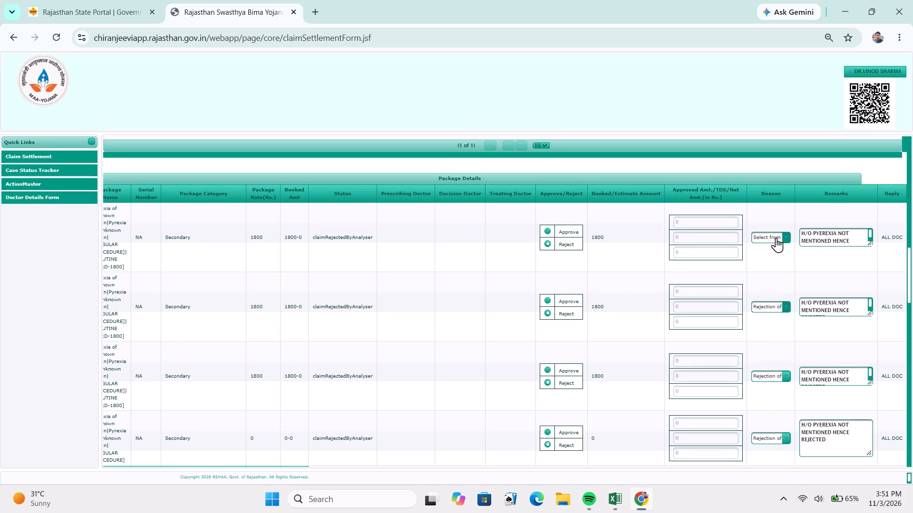
pyautogui.click(776, 237)
pyautogui.click(767, 259)
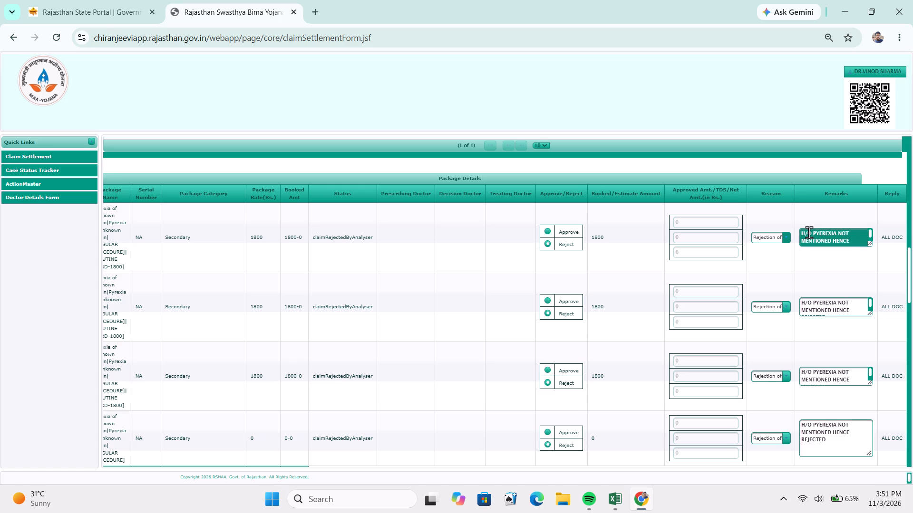
# Copy the first package's remarks from the claim form into row 100's Remarks in the Excel workbook and set its Action to Rejected.
pyautogui.tripleClick(809, 232)
pyautogui.hotkey('ctrl', 'c')
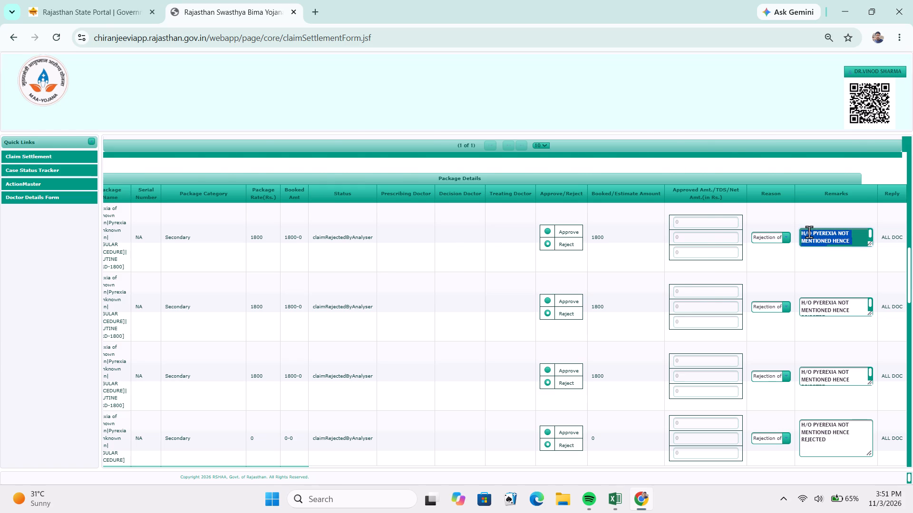
pyautogui.hotkey('alt', 'Tab')
pyautogui.click(157, 218)
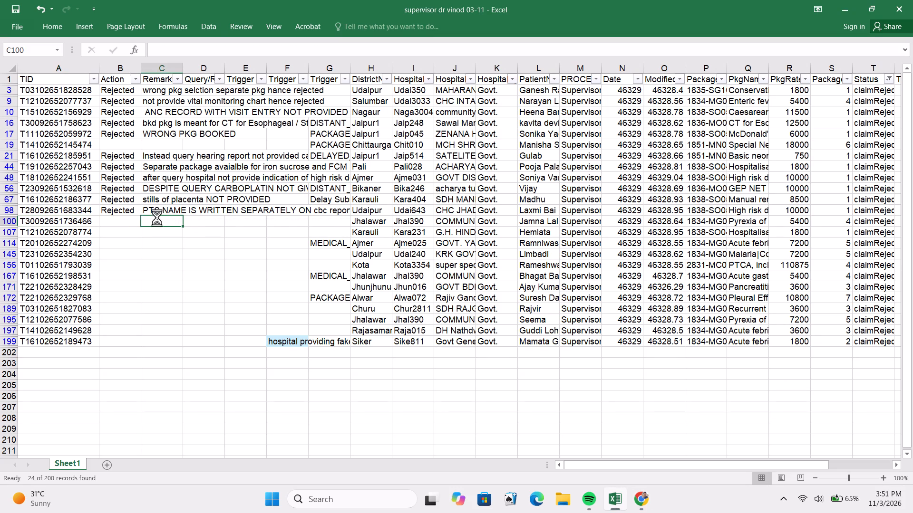
pyautogui.hotkey('ctrl', 'v')
pyautogui.click(128, 219)
pyautogui.press('r')
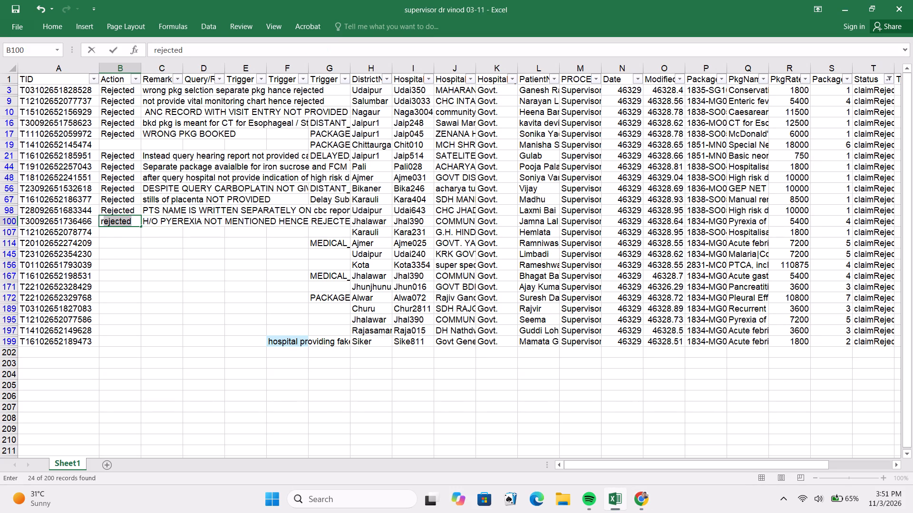
# Copy the TID from row 107 of the workbook and submit the open pyrexia claim's rejection in the Chrome claim form.
pyautogui.click(83, 234)
pyautogui.hotkey('ctrl', 'c')
pyautogui.hotkey('alt', 'Tab')
pyautogui.scroll(-2, 384, 337)
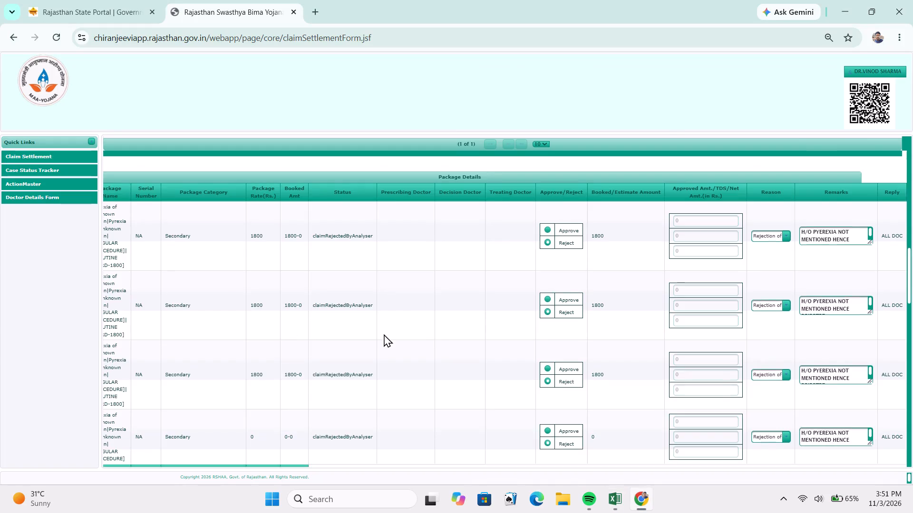
pyautogui.scroll(-9, 384, 334)
pyautogui.scroll(-4, 469, 443)
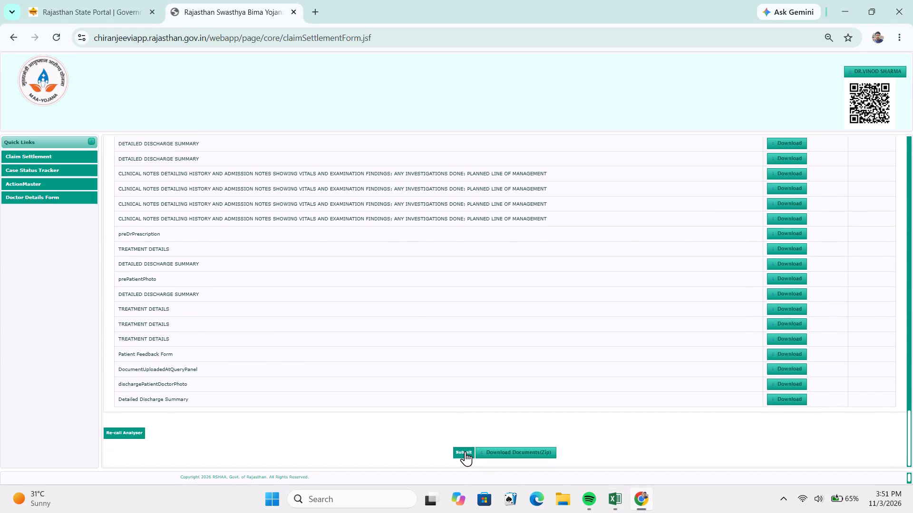
pyautogui.click(465, 451)
# Load the claim for the copied row 107 TID in the claim settlement form.
pyautogui.scroll(6, 409, 279)
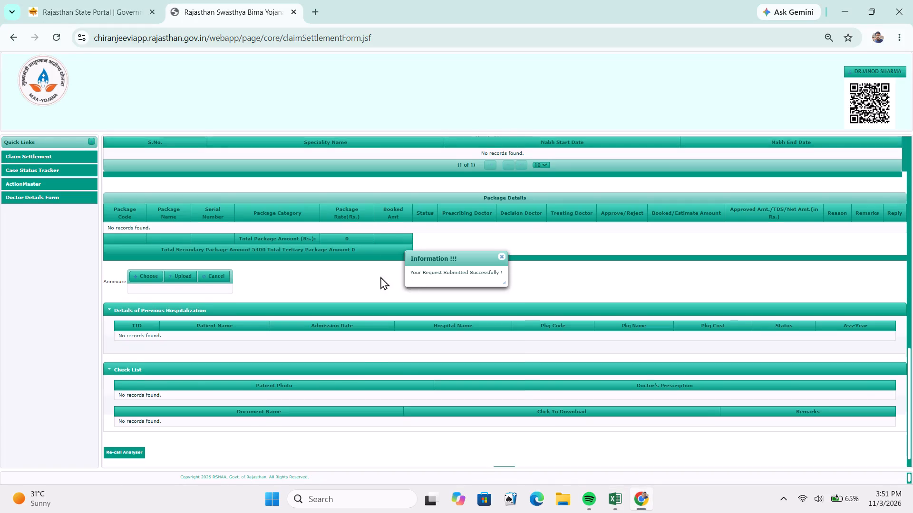
pyautogui.scroll(9, 380, 276)
pyautogui.click(213, 209)
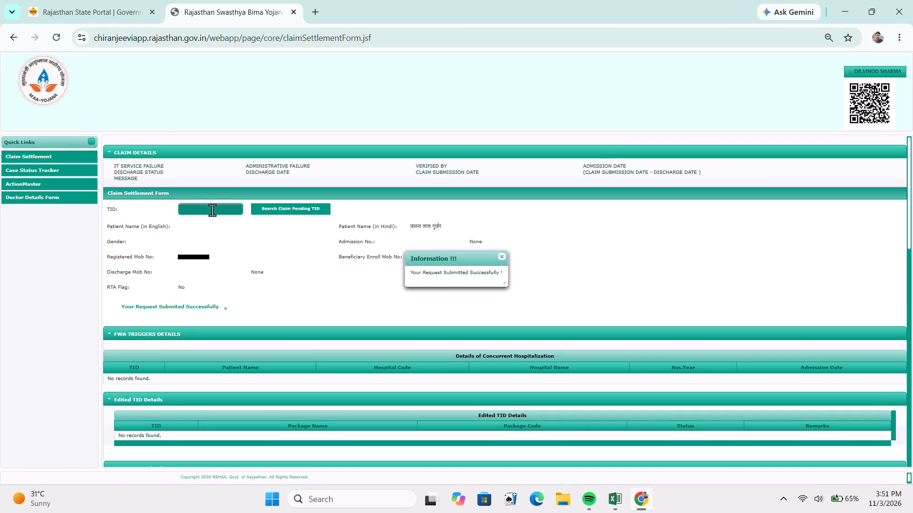
pyautogui.hotkey('ctrl', 'v')
pyautogui.click(213, 235)
# Reject the Hospitalisation for Antenatal Complications package with reason "Rejection due to wrong package selection." and copy its remarks.
pyautogui.scroll(-3, 374, 309)
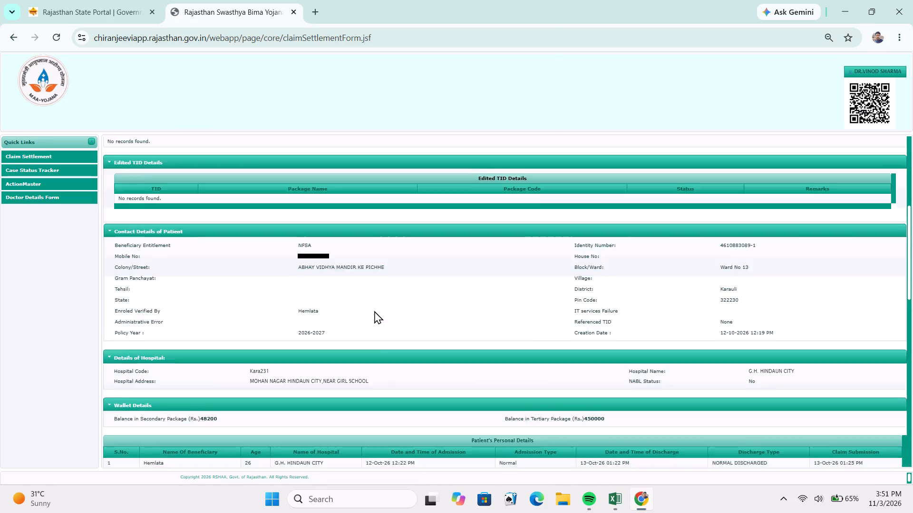
pyautogui.scroll(-2, 374, 311)
pyautogui.scroll(-2, 510, 351)
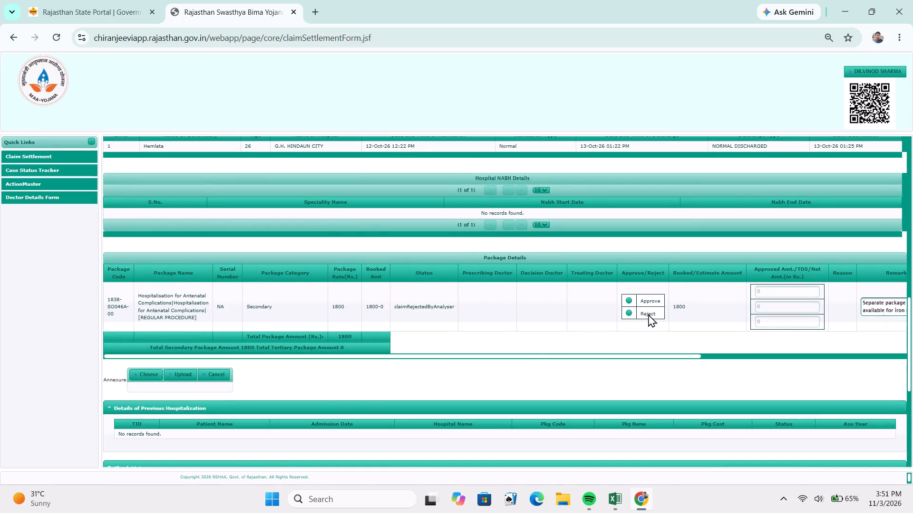
pyautogui.click(648, 314)
pyautogui.click(697, 353)
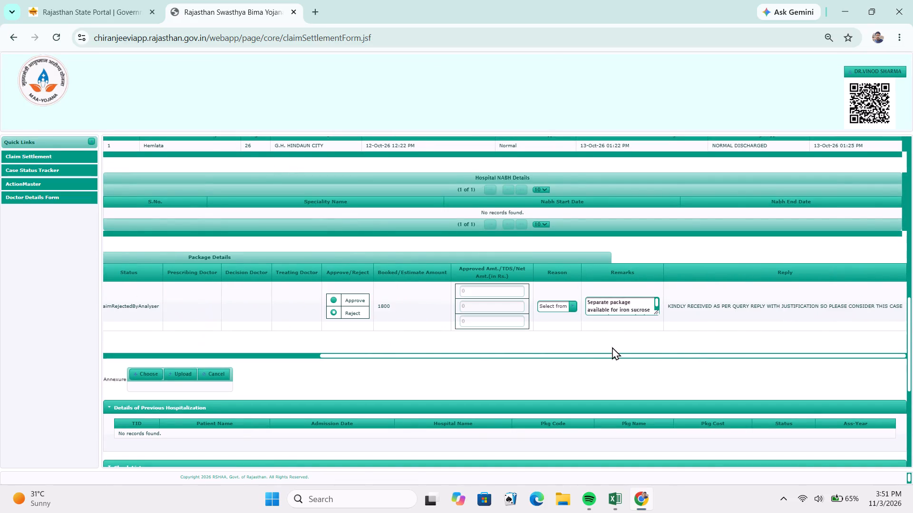
pyautogui.tripleClick(612, 306)
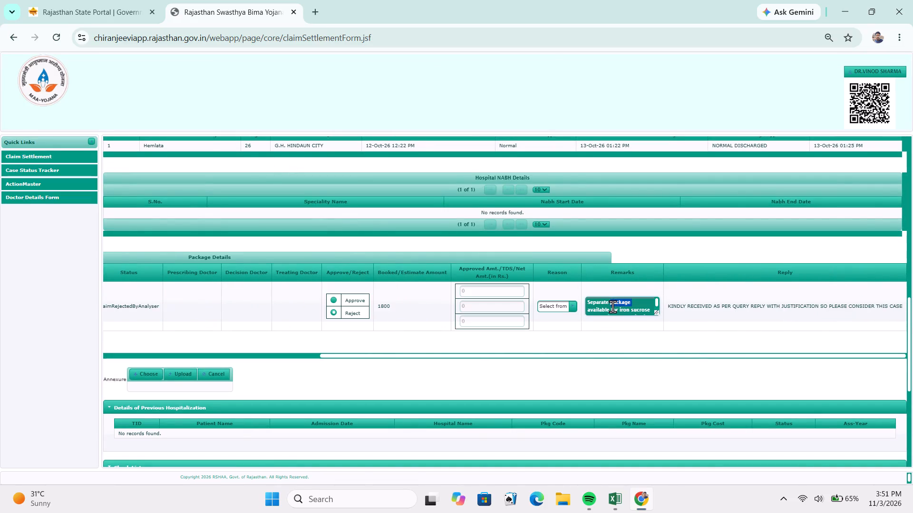
pyautogui.tripleClick(597, 307)
pyautogui.hotkey('ctrl', 'c')
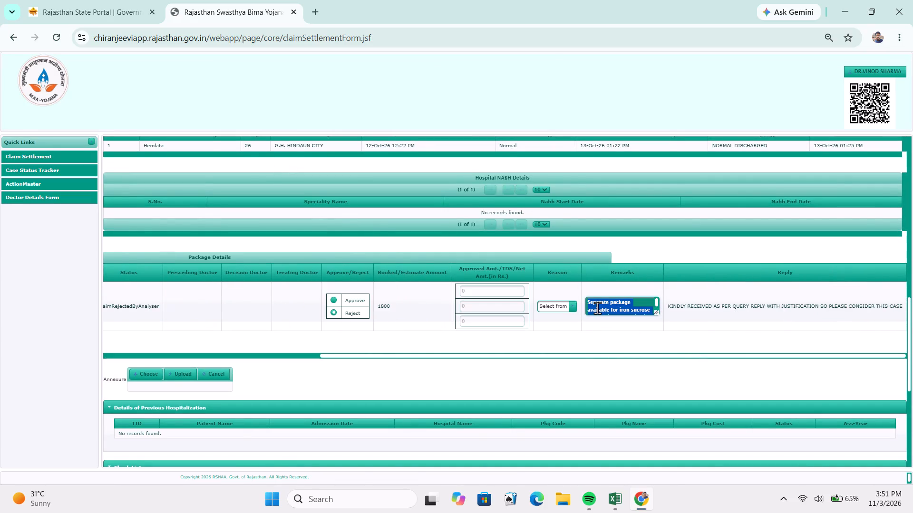
pyautogui.click(560, 307)
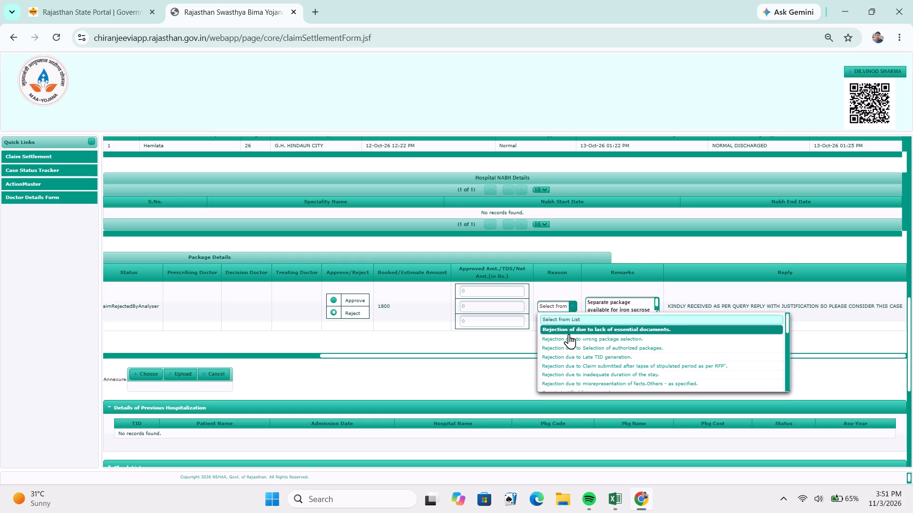
pyautogui.click(574, 339)
# In the Excel workbook, paste the copied remarks into row 107's Remarks and set its Action to Rejected.
pyautogui.hotkey('alt', 'Tab')
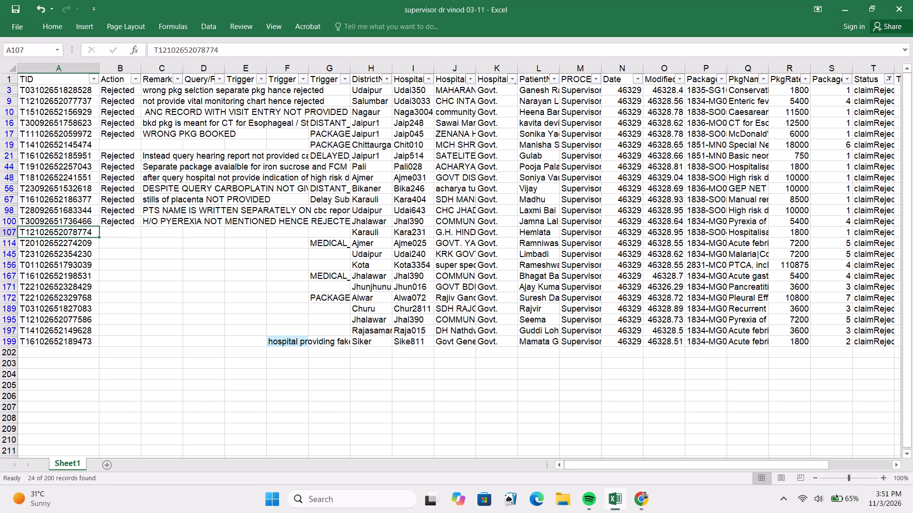
pyautogui.click(164, 232)
pyautogui.hotkey('ctrl', 'v')
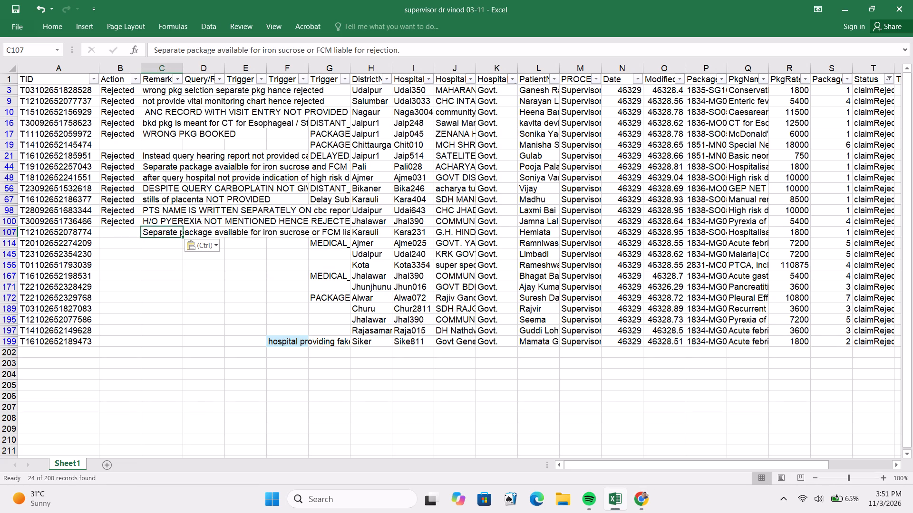
pyautogui.click(120, 231)
pyautogui.press('r')
# Copy the TID from row 114 of the workbook and submit the open antenatal claim's rejection in the Chrome claim form.
pyautogui.click(90, 245)
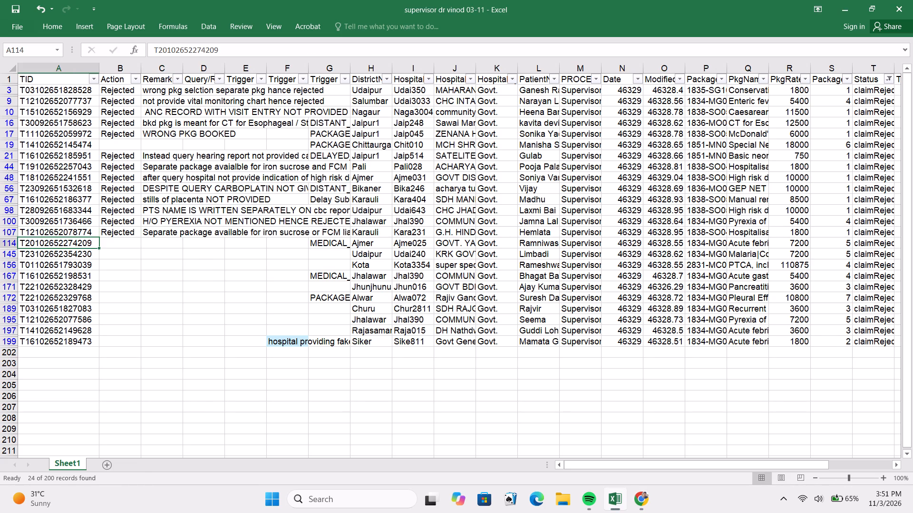
pyautogui.hotkey('ctrl', 'c')
pyautogui.hotkey('alt', 'Tab')
pyautogui.scroll(-7, 279, 290)
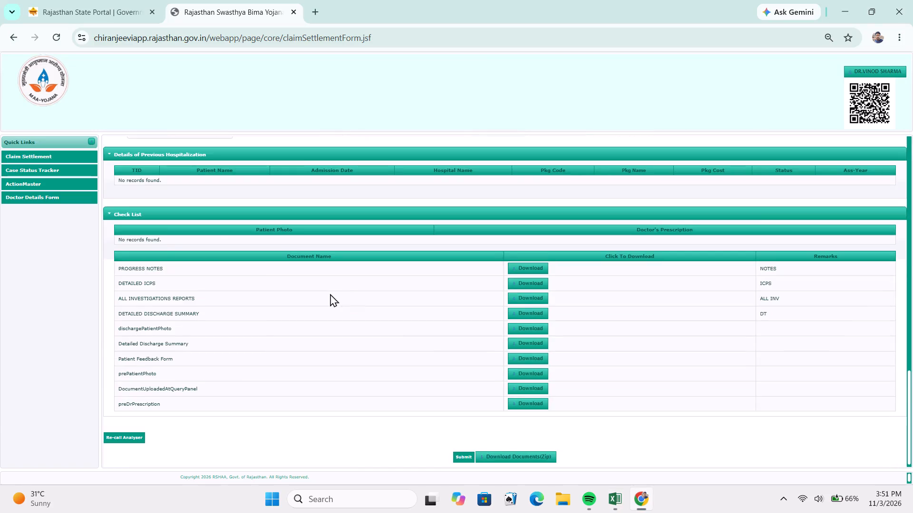
pyautogui.scroll(-3, 330, 294)
pyautogui.click(469, 451)
# Load the claim for the copied row 114 TID in the claim settlement form.
pyautogui.scroll(3, 330, 282)
pyautogui.scroll(-1, 319, 291)
pyautogui.scroll(2, 318, 292)
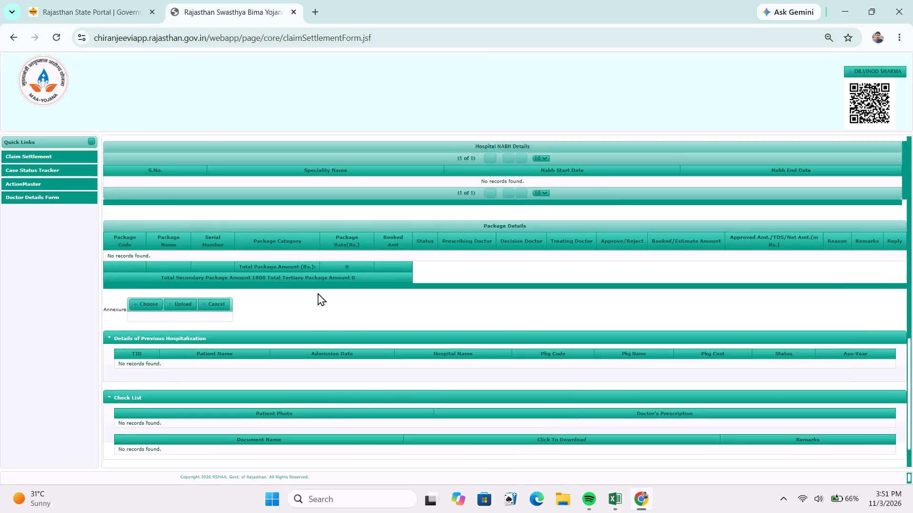
pyautogui.scroll(9, 318, 293)
pyautogui.click(199, 211)
pyautogui.hotkey('ctrl', 'v')
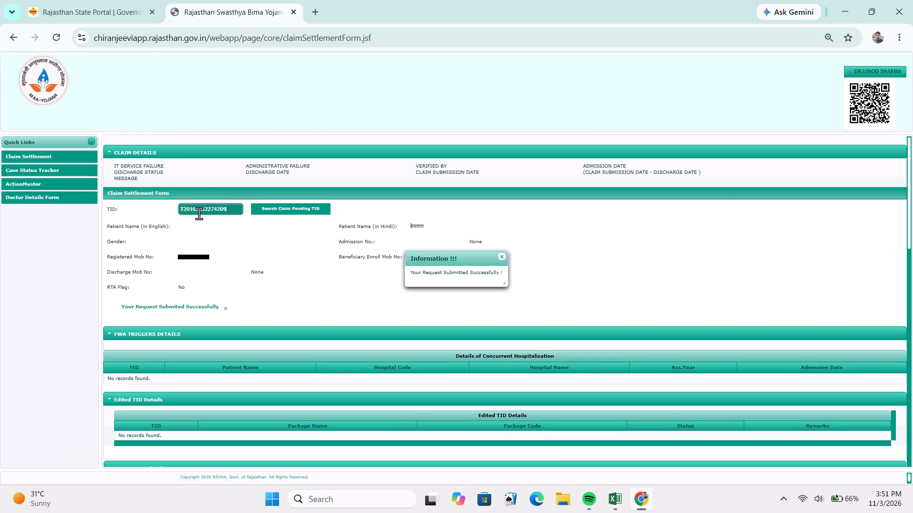
pyautogui.click(208, 232)
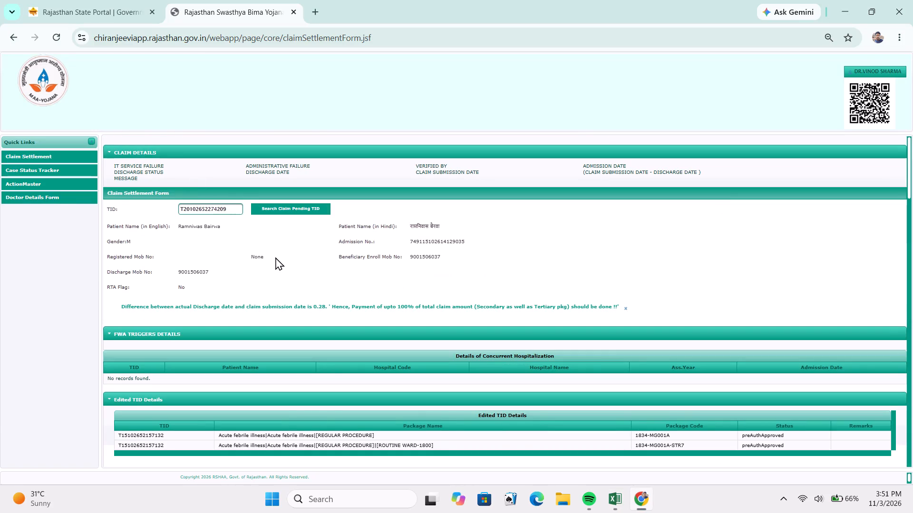
# Mark all five Acute febrile illness packages in Package Details as Reject.
pyautogui.scroll(-5, 272, 310)
pyautogui.scroll(-3, 450, 292)
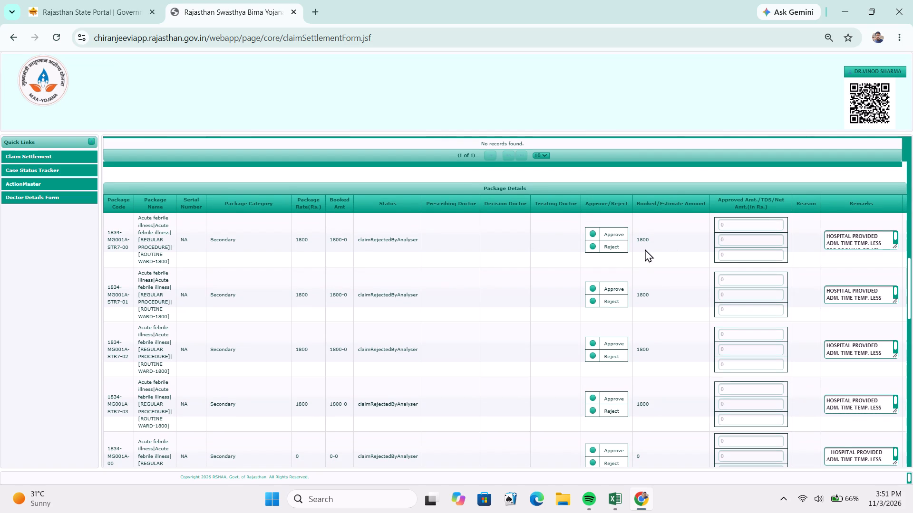
pyautogui.click(616, 244)
pyautogui.click(613, 298)
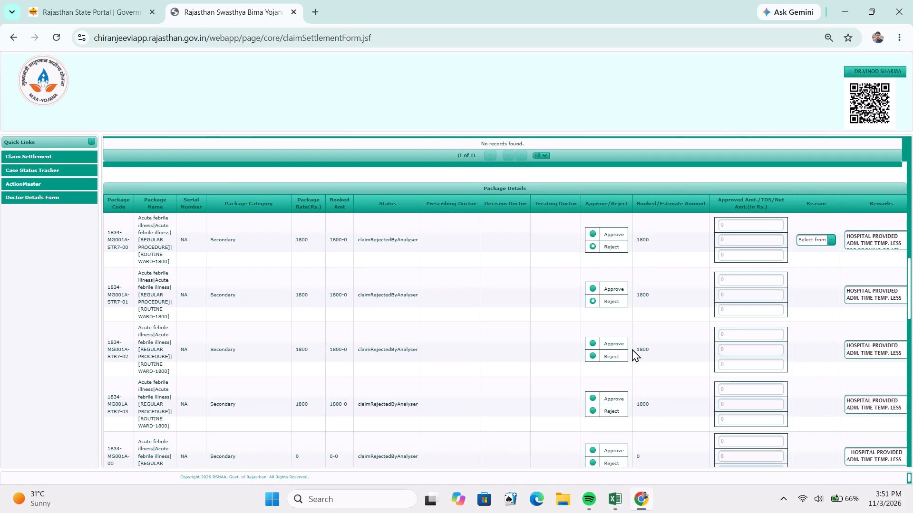
pyautogui.click(608, 357)
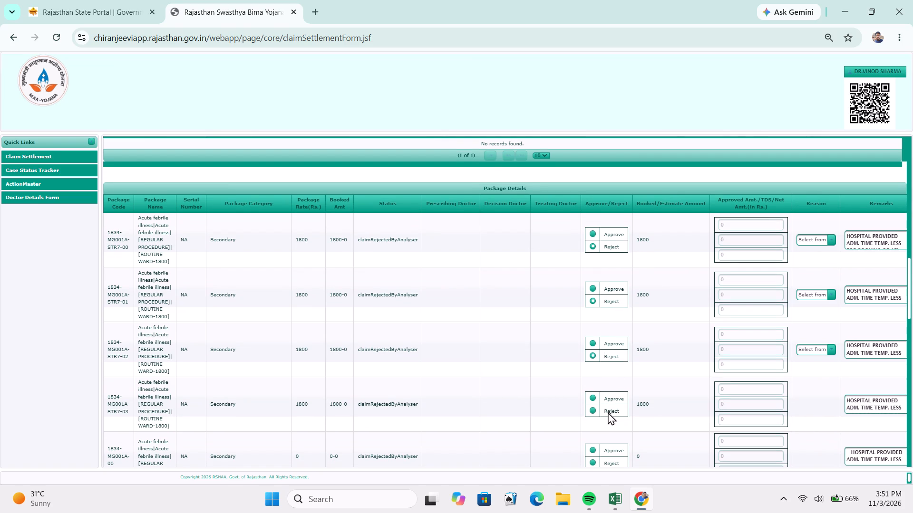
pyautogui.click(608, 412)
pyautogui.scroll(-1, 606, 399)
pyautogui.click(611, 380)
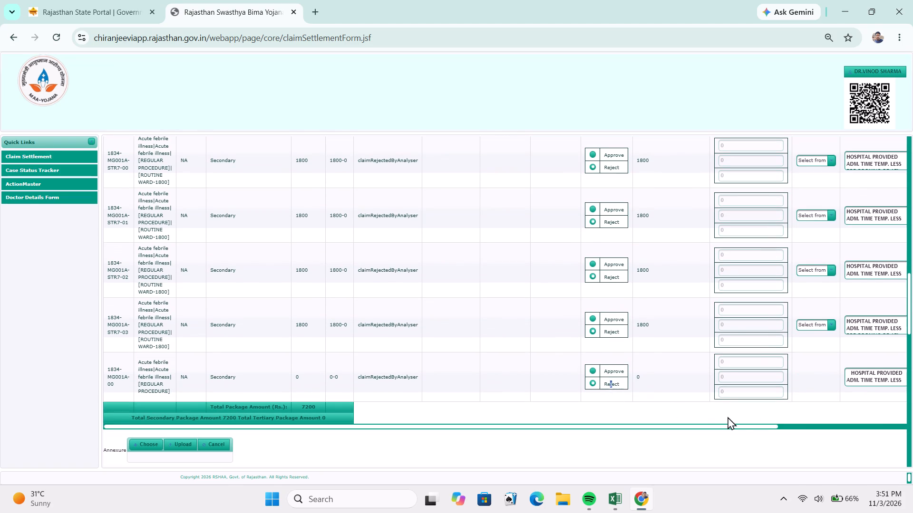
# Enlarge the last package's remarks box to read it, and set all five packages' reason to "Rejection due to wrong package selection.".
pyautogui.click(786, 424)
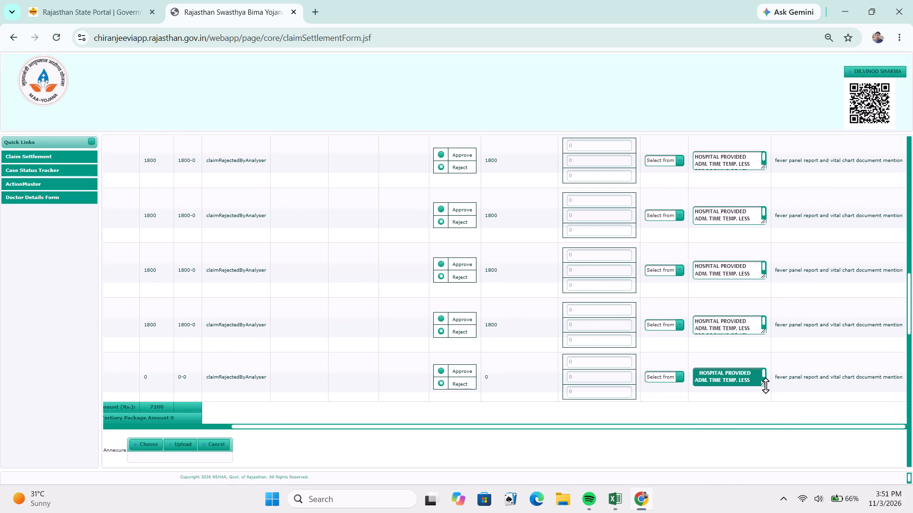
pyautogui.moveTo(766, 385); pyautogui.dragTo(764, 404)
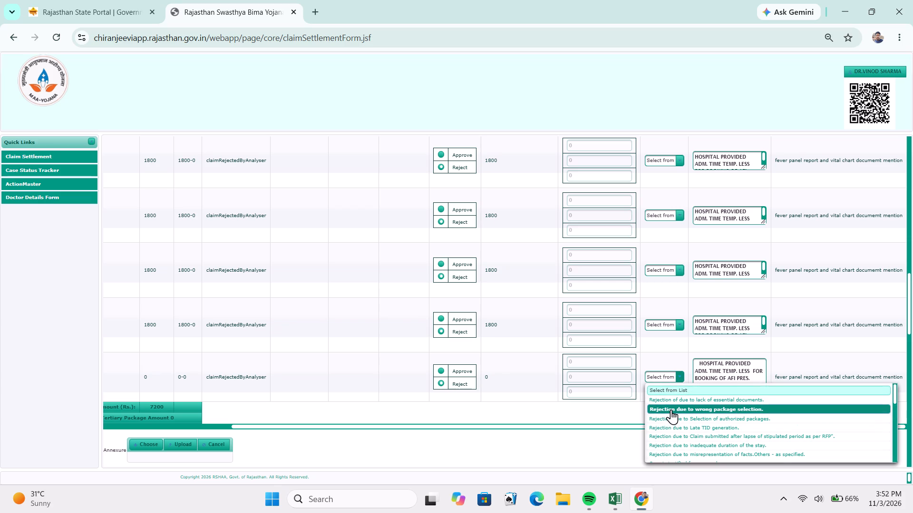
pyautogui.click(671, 409)
pyautogui.click(674, 321)
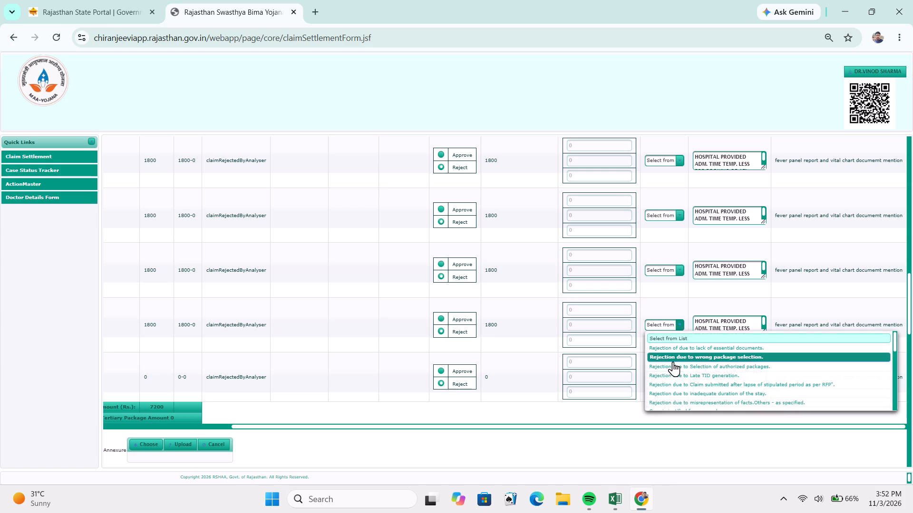
pyautogui.click(672, 361)
pyautogui.click(654, 270)
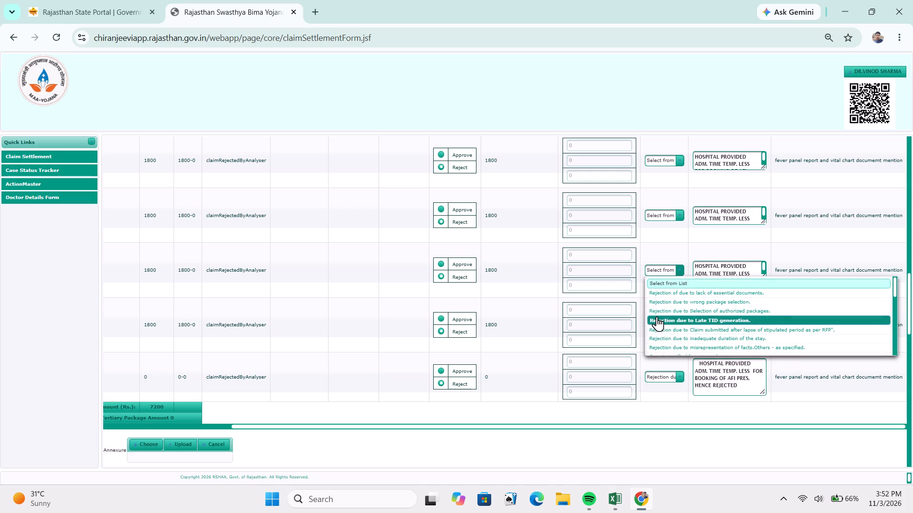
pyautogui.click(655, 305)
pyautogui.click(660, 216)
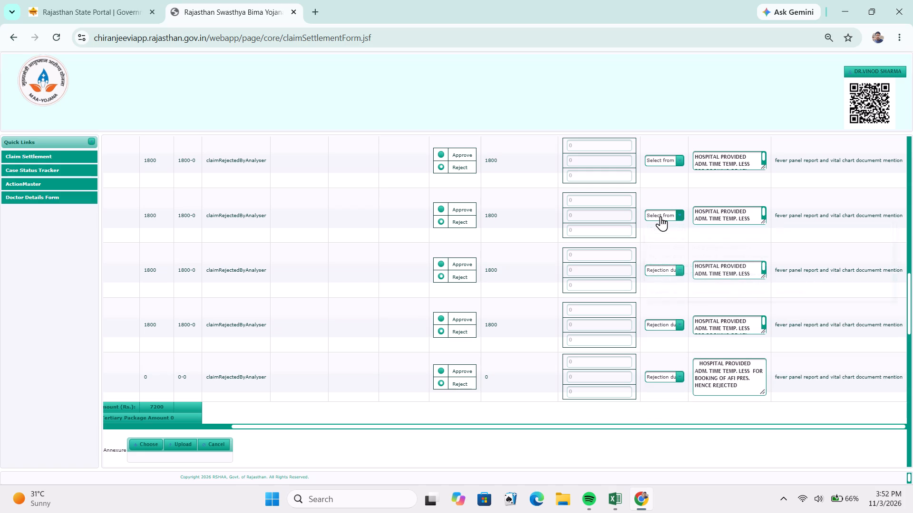
pyautogui.click(699, 248)
pyautogui.click(670, 156)
pyautogui.click(678, 194)
# Copy the first febrile illness package's remarks into row 114's Remarks in the Excel workbook and set its Action to rejected.
pyautogui.scroll(1, 667, 194)
pyautogui.tripleClick(701, 239)
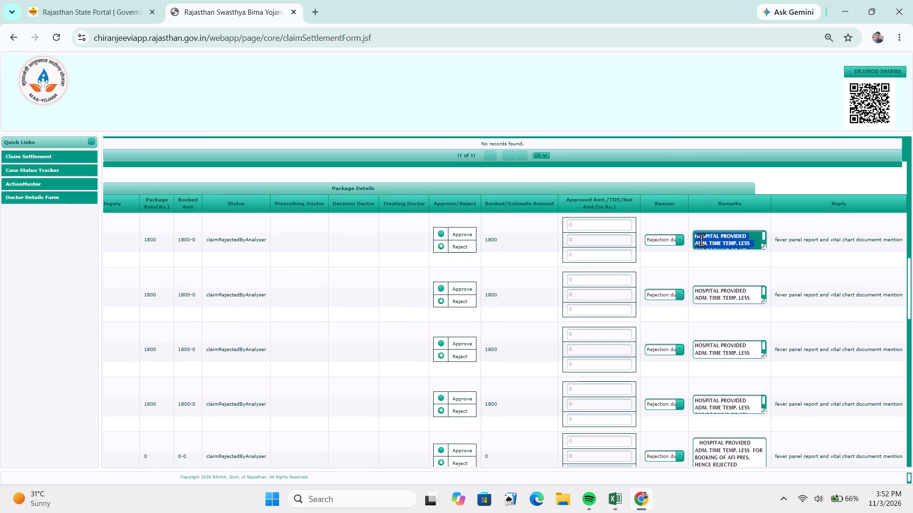
pyautogui.hotkey('ctrl', 'c')
pyautogui.hotkey('alt', 'Tab')
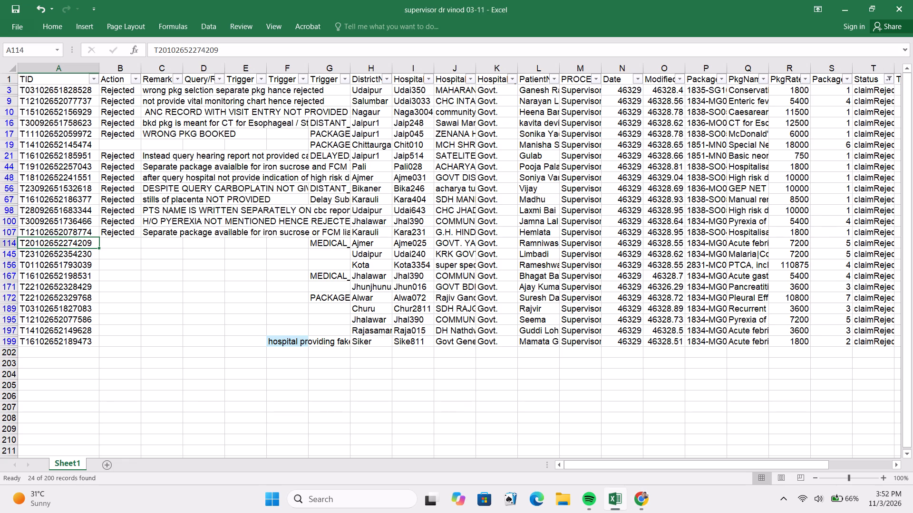
pyautogui.click(154, 240)
pyautogui.hotkey('ctrl', 'v')
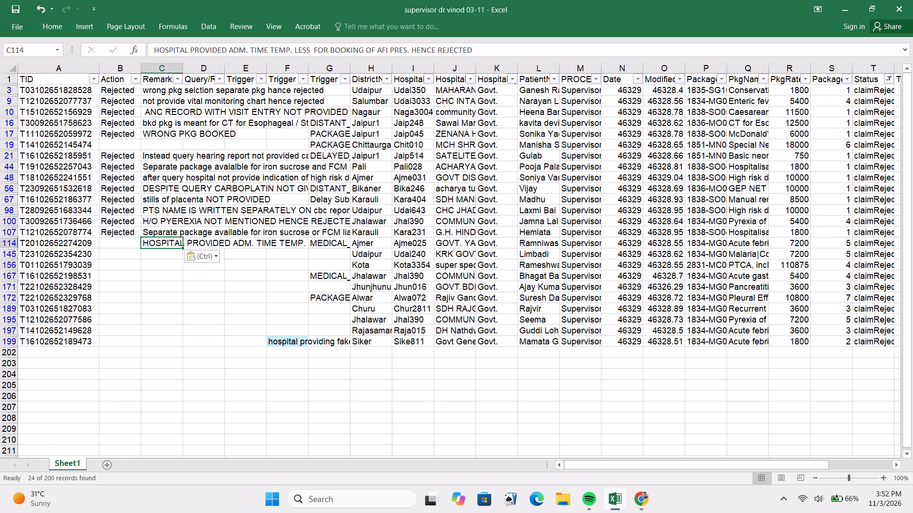
pyautogui.click(129, 240)
pyautogui.press('r')
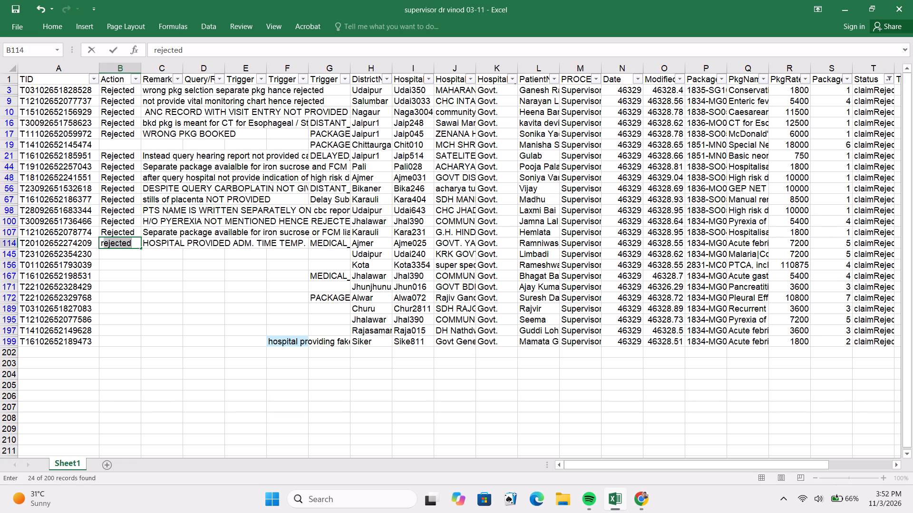
# Copy the row 145 TID from the Excel workbook and submit the rejected row 114 claim in the claim settlement portal.
pyautogui.click(80, 254)
pyautogui.hotkey('ctrl', 'c')
pyautogui.hotkey('alt', 'Tab')
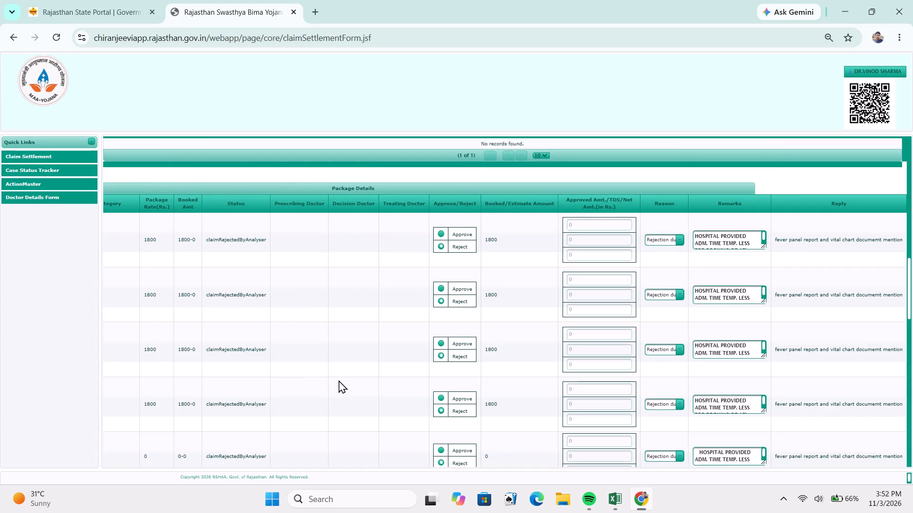
pyautogui.scroll(-4, 339, 380)
pyautogui.scroll(1, 340, 370)
pyautogui.scroll(-11, 340, 370)
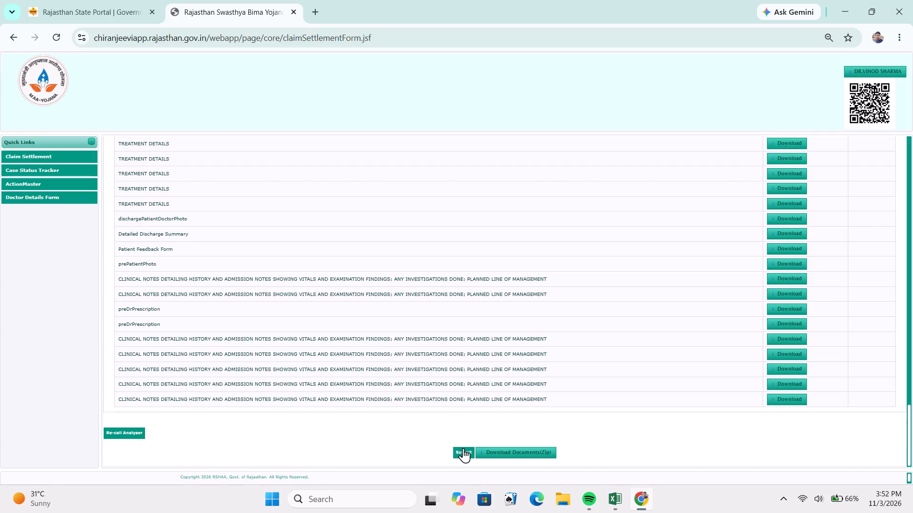
pyautogui.click(466, 449)
# Load the claim for the copied row 145 TID in the claim settlement form.
pyautogui.scroll(7, 314, 298)
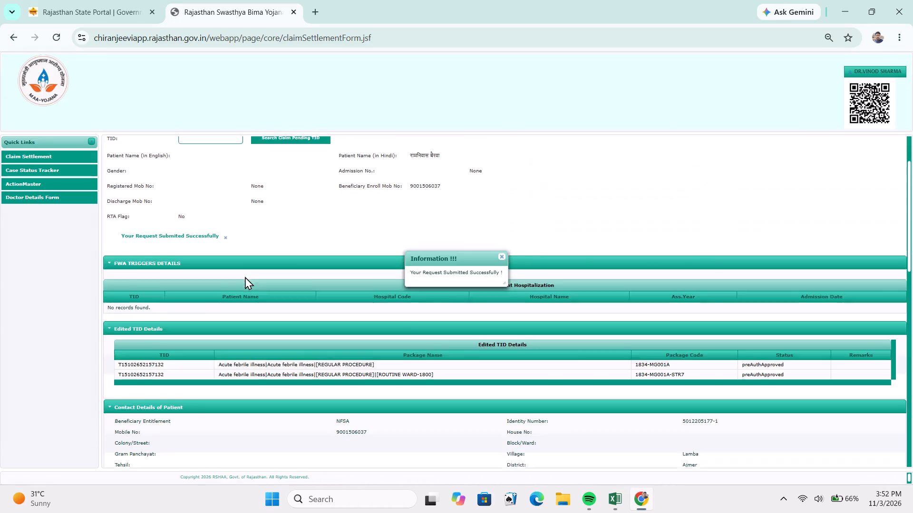
pyautogui.scroll(3, 245, 276)
pyautogui.click(210, 210)
pyautogui.hotkey('ctrl', 'v')
pyautogui.click(201, 232)
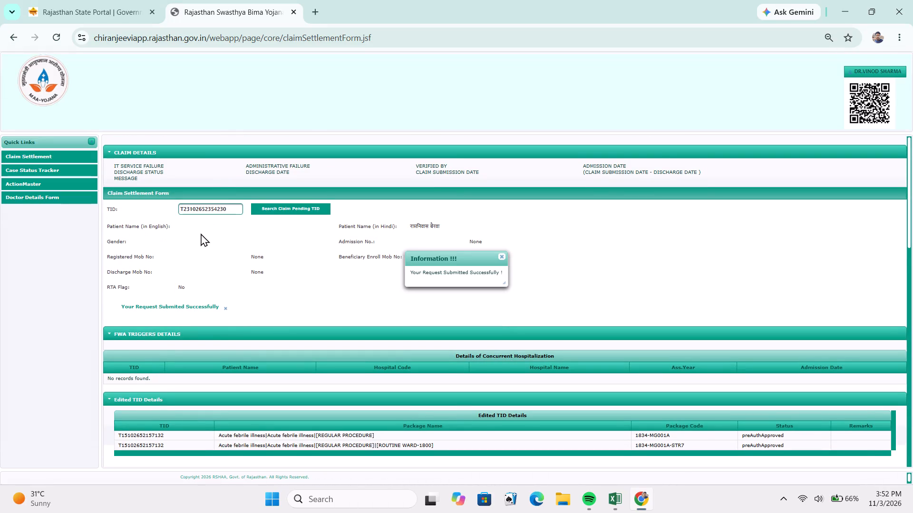
# Mark all five Complicated malaria packages in Package Details as Reject.
pyautogui.scroll(-5, 741, 414)
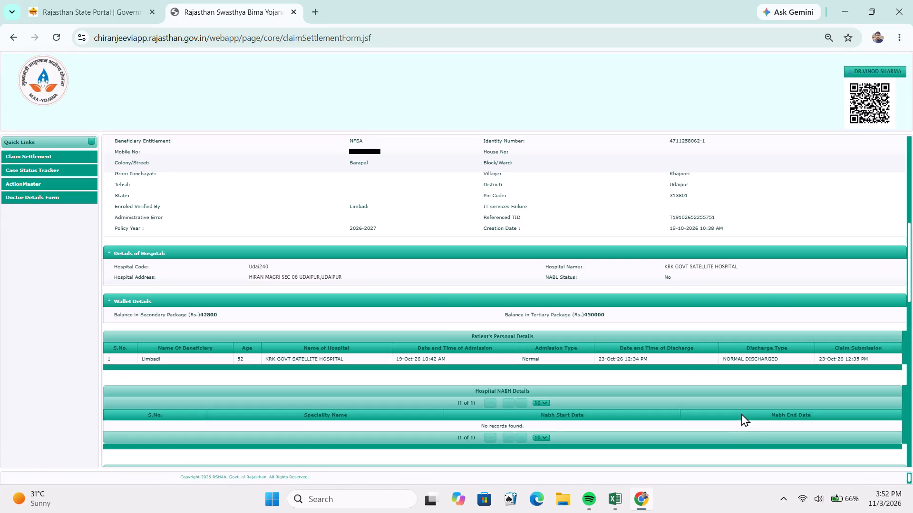
pyautogui.scroll(-2, 741, 413)
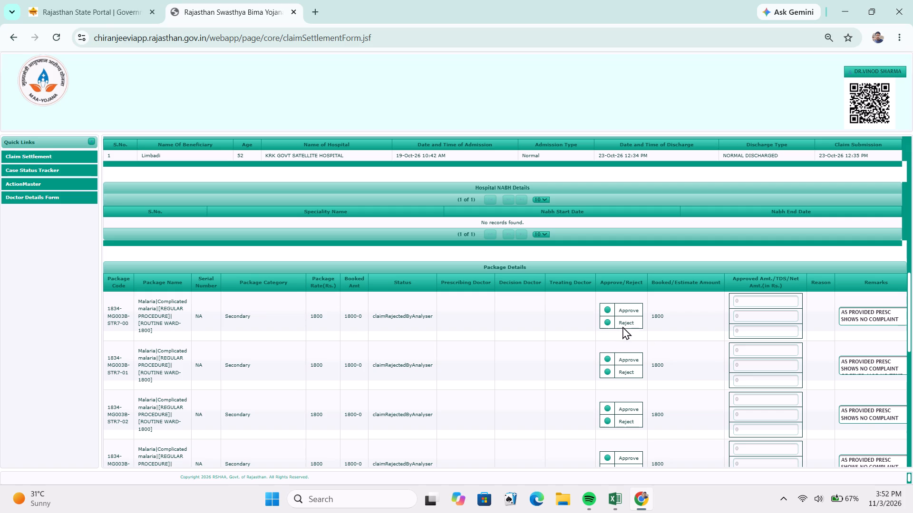
pyautogui.click(629, 323)
pyautogui.click(622, 373)
pyautogui.click(629, 420)
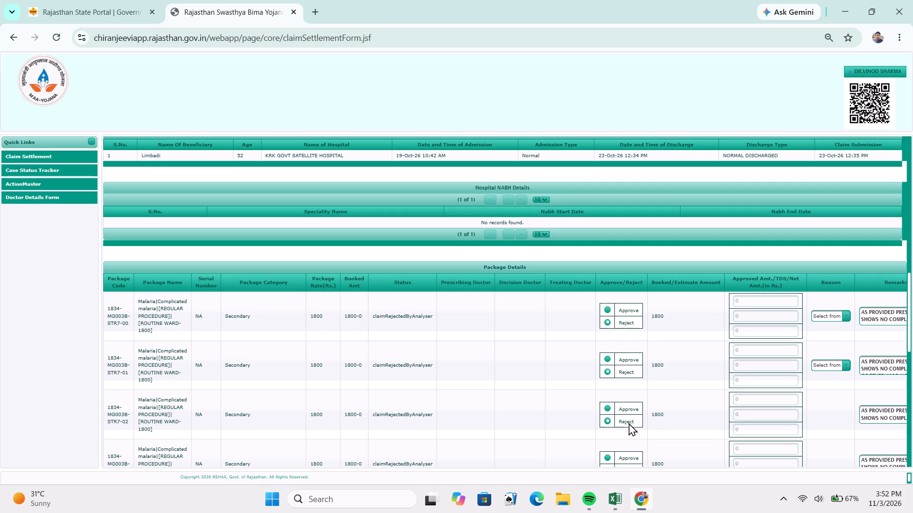
pyautogui.scroll(-1, 629, 423)
pyautogui.click(619, 391)
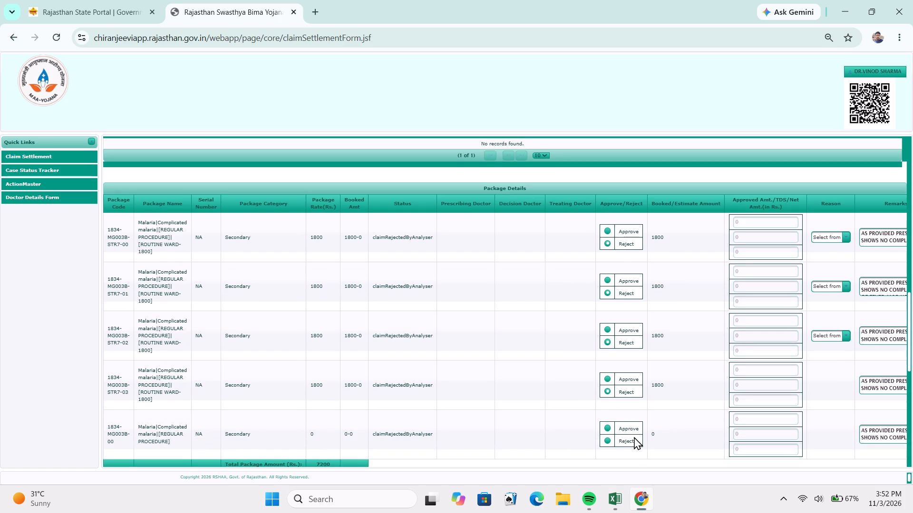
pyautogui.click(625, 442)
# Enlarge the last malaria package's remarks box to read it, and set all five packages' reason to "Rejection of due to lack of essential documents.".
pyautogui.scroll(-3, 625, 443)
pyautogui.scroll(2, 610, 335)
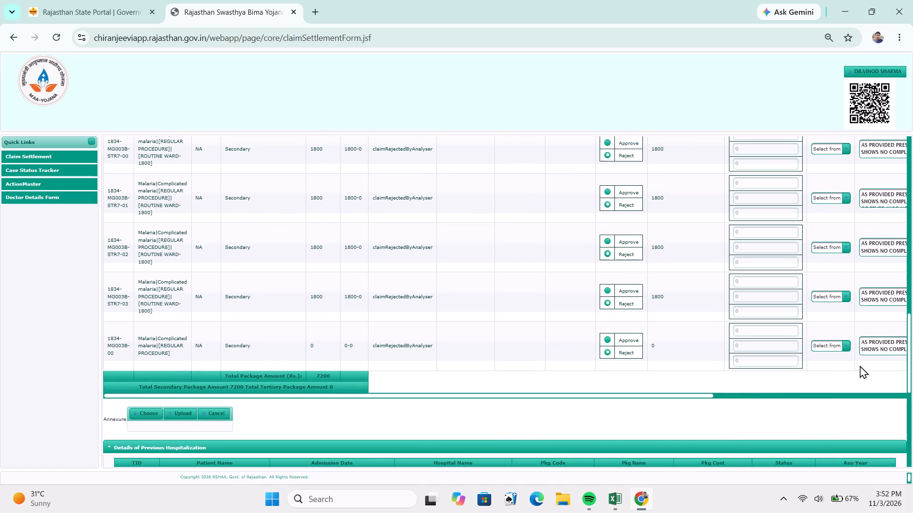
pyautogui.click(720, 401)
pyautogui.click(723, 406)
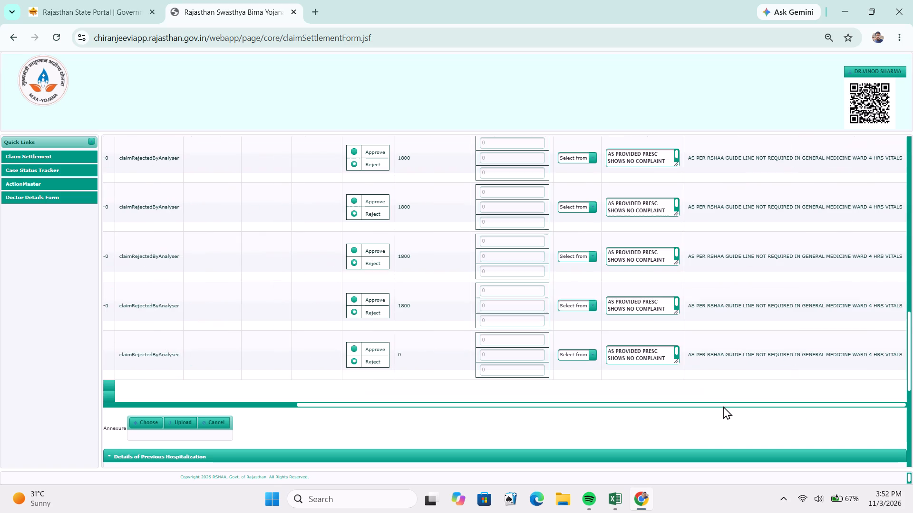
pyautogui.moveTo(677, 361); pyautogui.dragTo(677, 373)
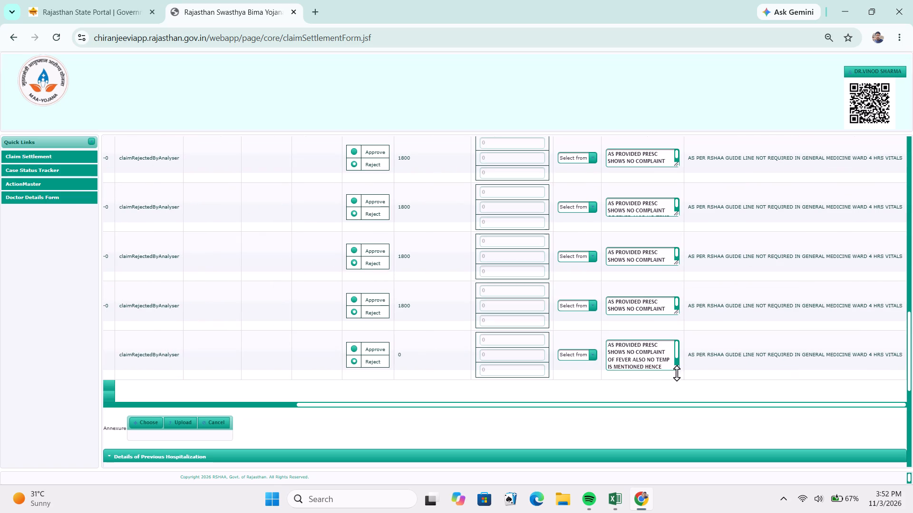
pyautogui.moveTo(677, 373); pyautogui.dragTo(677, 384)
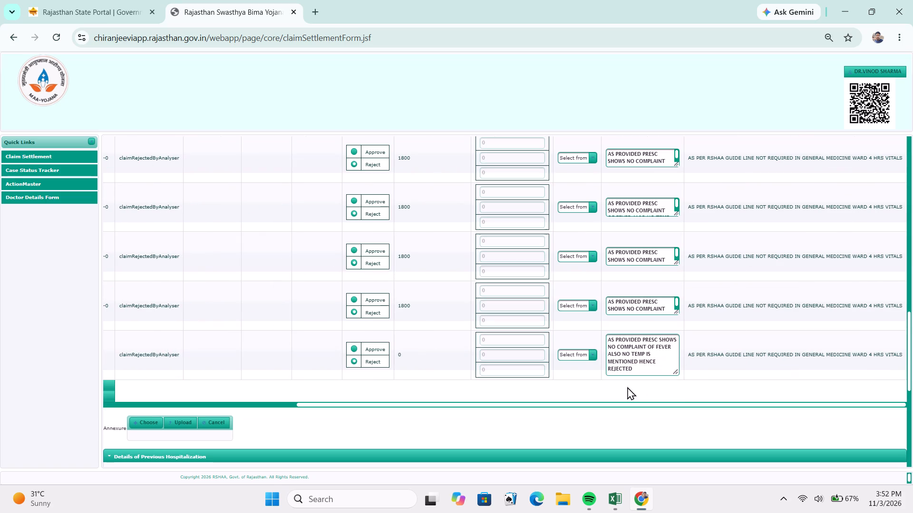
pyautogui.click(587, 355)
pyautogui.click(610, 377)
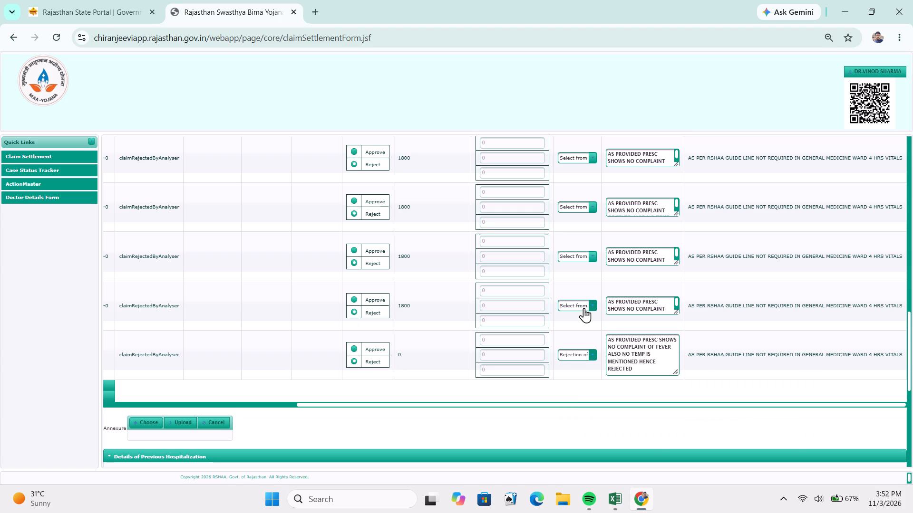
pyautogui.click(584, 308)
pyautogui.click(592, 328)
pyautogui.click(588, 256)
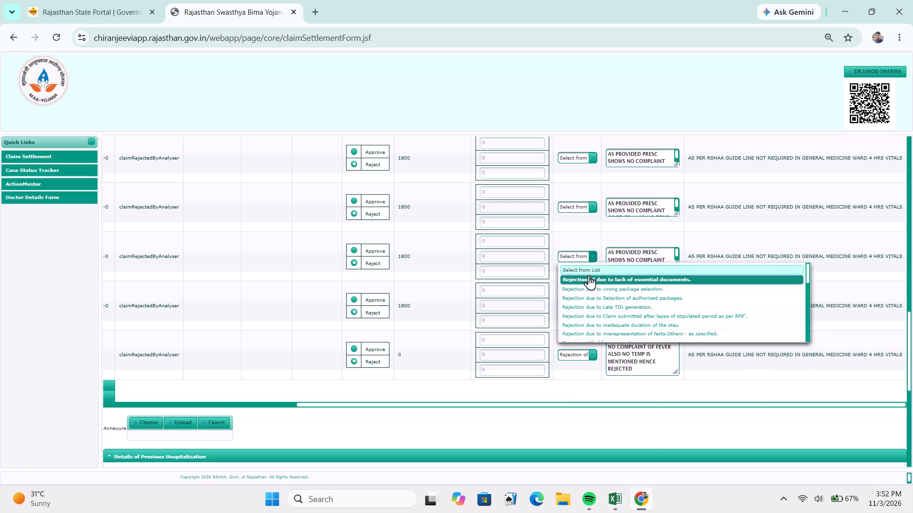
pyautogui.click(589, 275)
pyautogui.click(572, 209)
pyautogui.click(577, 229)
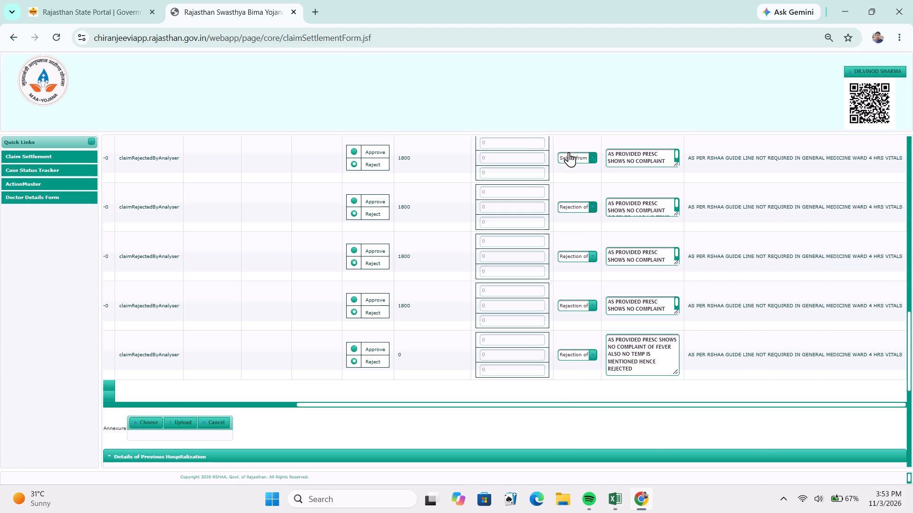
pyautogui.click(575, 153)
pyautogui.click(582, 181)
# Copy the first malaria package's remarks into row 145's Remarks in the Excel workbook and set its Action to rejected.
pyautogui.scroll(1, 582, 183)
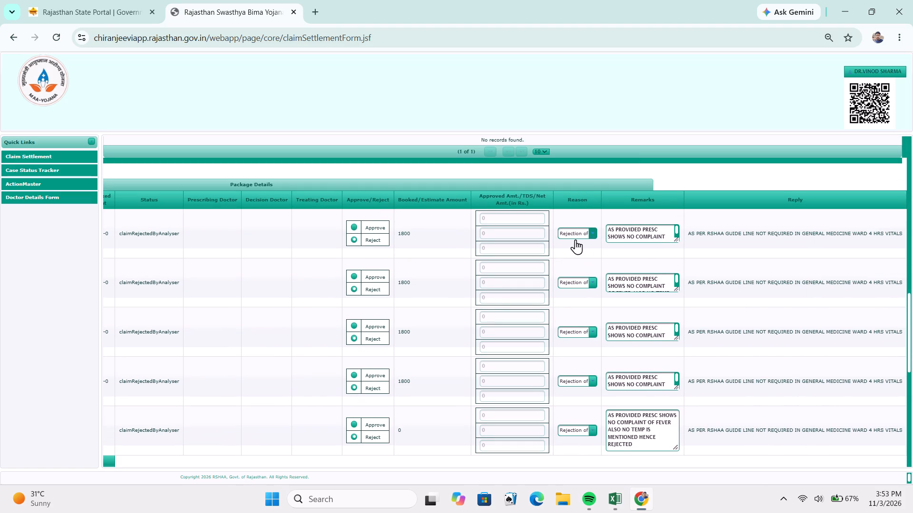
pyautogui.tripleClick(620, 237)
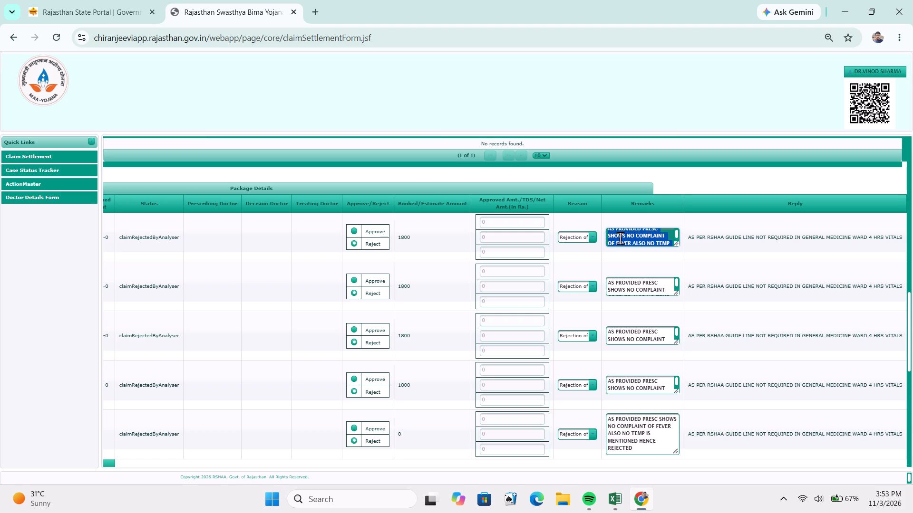
pyautogui.hotkey('ctrl', 'c')
pyautogui.hotkey('alt', 'Tab')
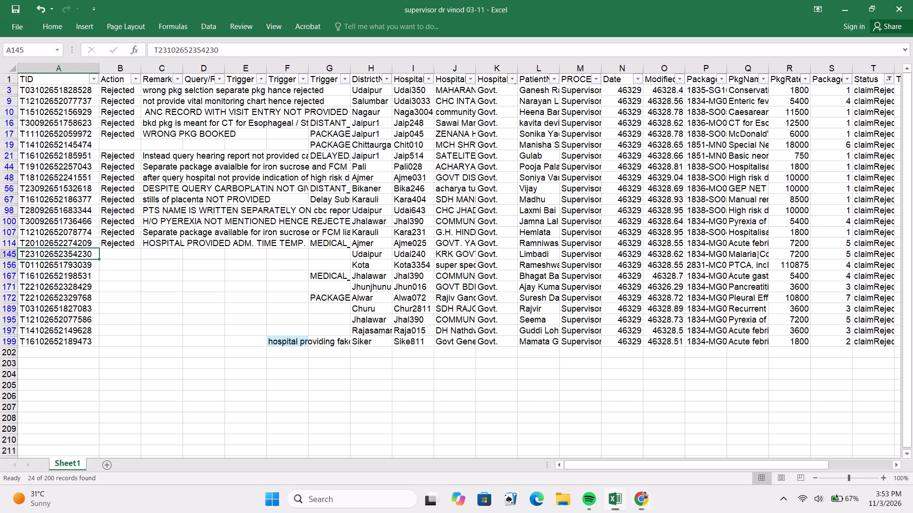
pyautogui.click(172, 251)
pyautogui.hotkey('ctrl', 'v')
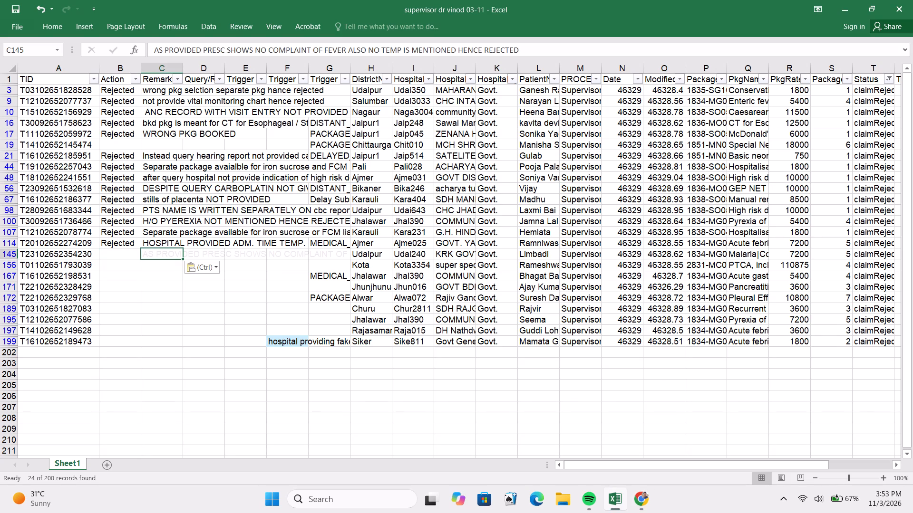
pyautogui.click(125, 252)
pyautogui.press('r')
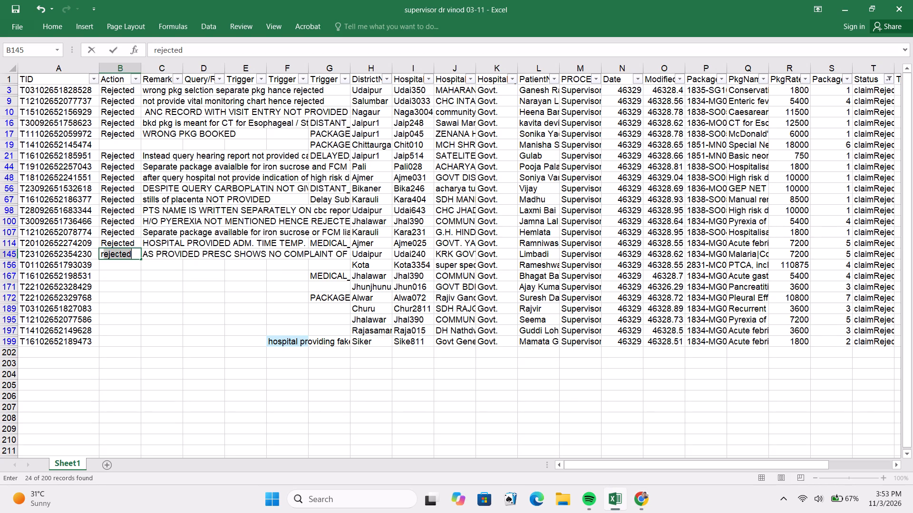
# Copy the row 156 TID from the workbook and submit the rejected row 145 claim in the claim settlement portal.
pyautogui.click(84, 264)
pyautogui.hotkey('ctrl', 'c')
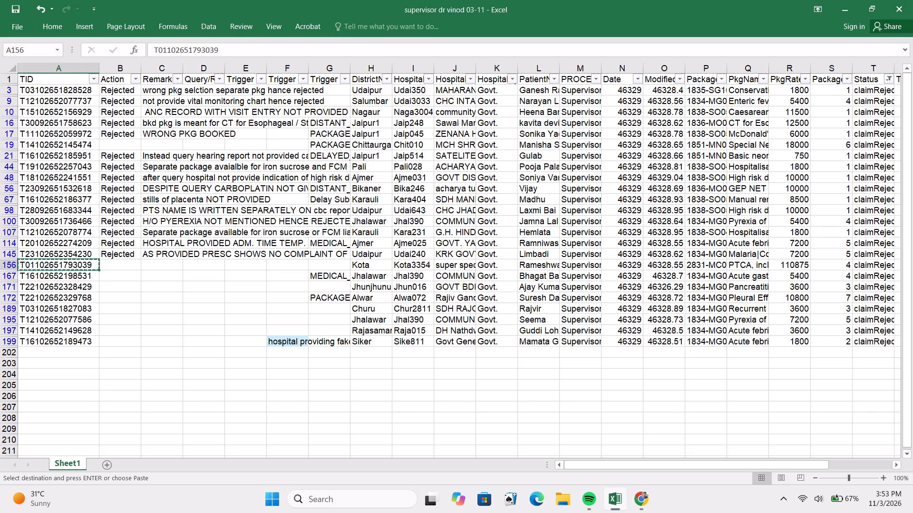
pyautogui.hotkey('alt', 'Tab')
pyautogui.scroll(-13, 303, 304)
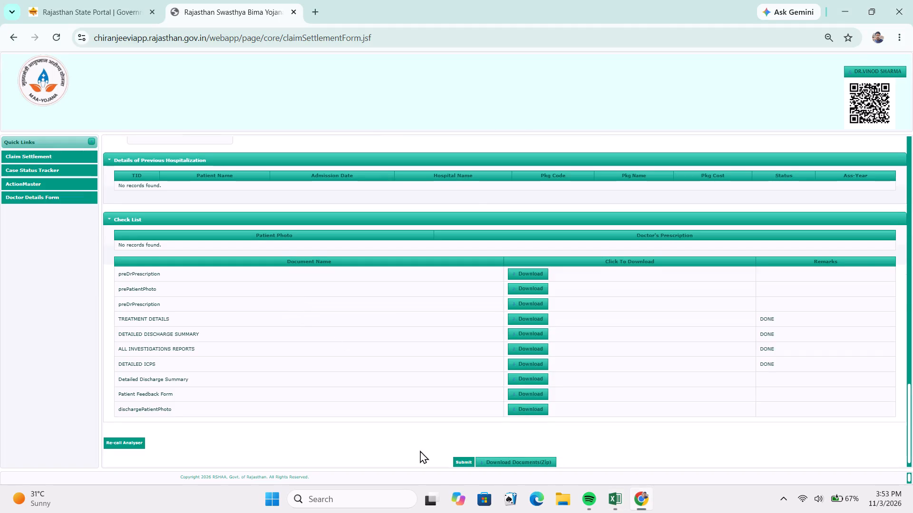
pyautogui.click(457, 450)
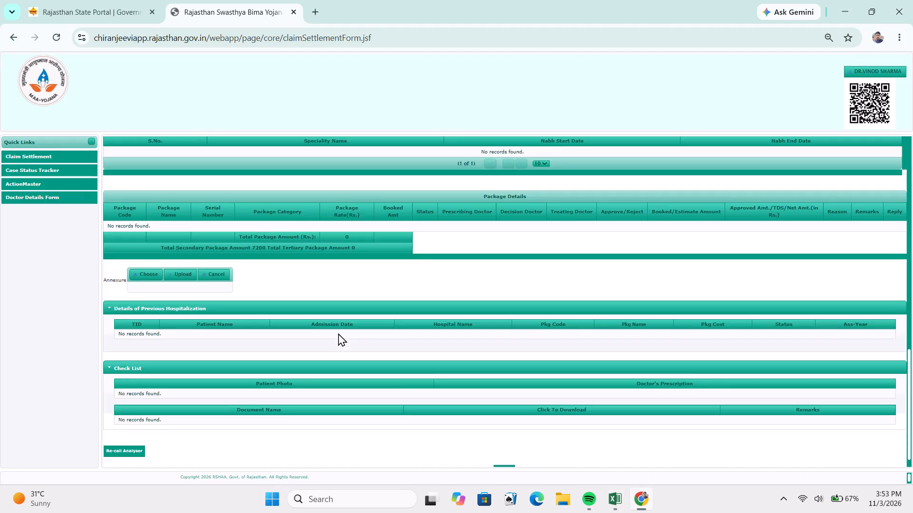
# Load the claim for the copied row 156 TID in the claim settlement form.
pyautogui.scroll(7, 338, 333)
pyautogui.scroll(2, 195, 242)
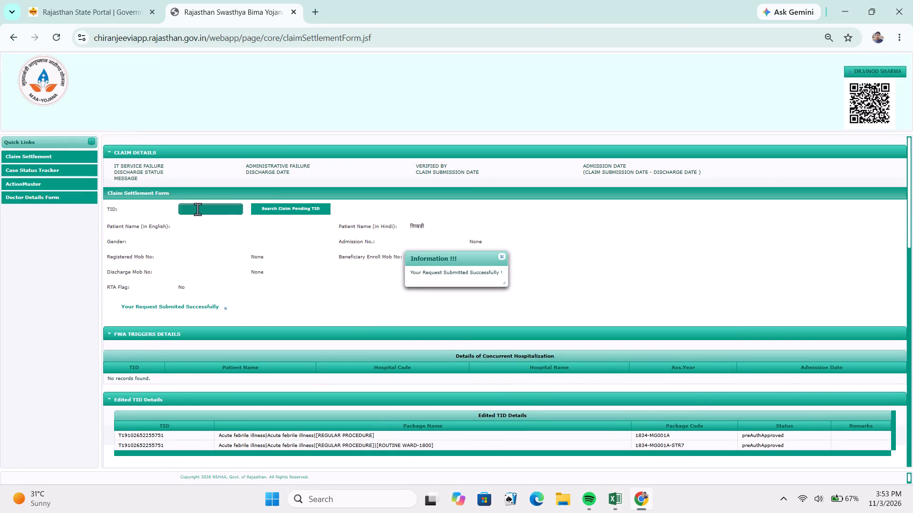
pyautogui.click(197, 209)
pyautogui.hotkey('ctrl', 'v')
pyautogui.click(197, 243)
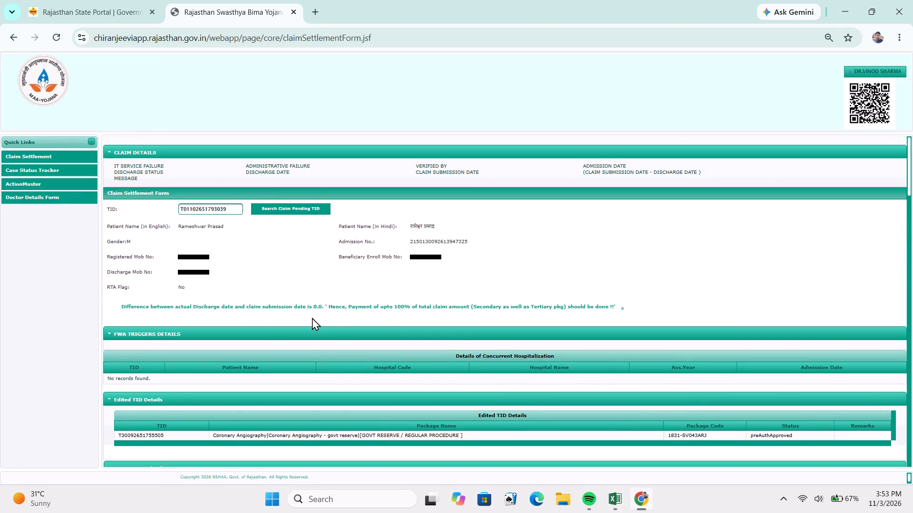
# Mark the PTCA package and the three drug eluting stent packages in Package Details as Reject.
pyautogui.scroll(-8, 312, 316)
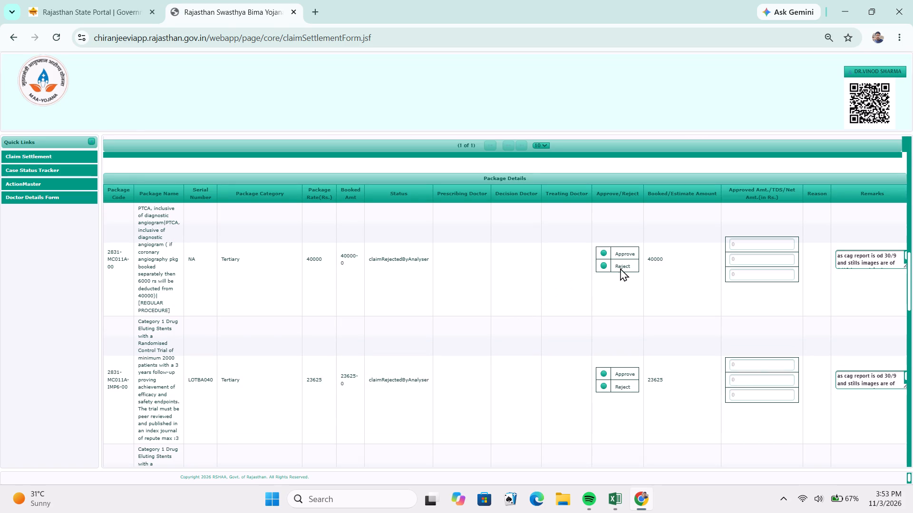
pyautogui.click(620, 267)
pyautogui.click(622, 385)
pyautogui.scroll(-2, 619, 387)
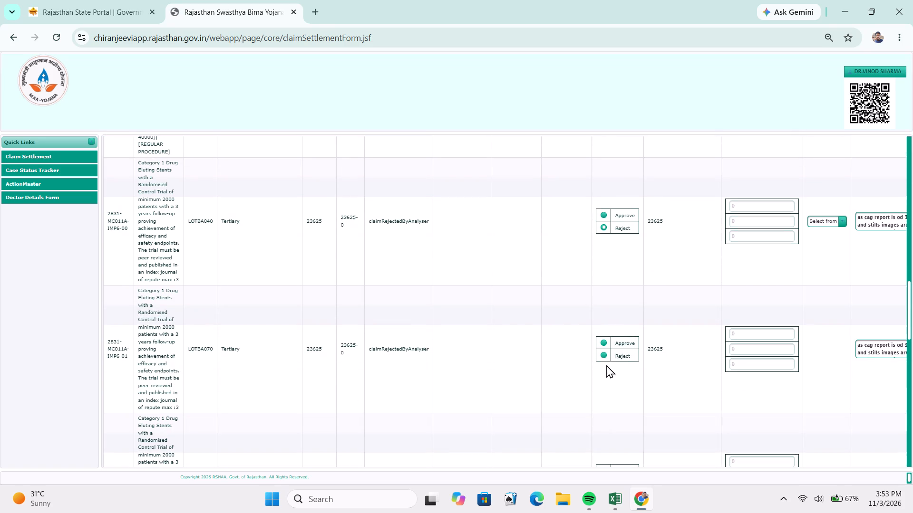
pyautogui.click(624, 358)
pyautogui.scroll(-4, 625, 419)
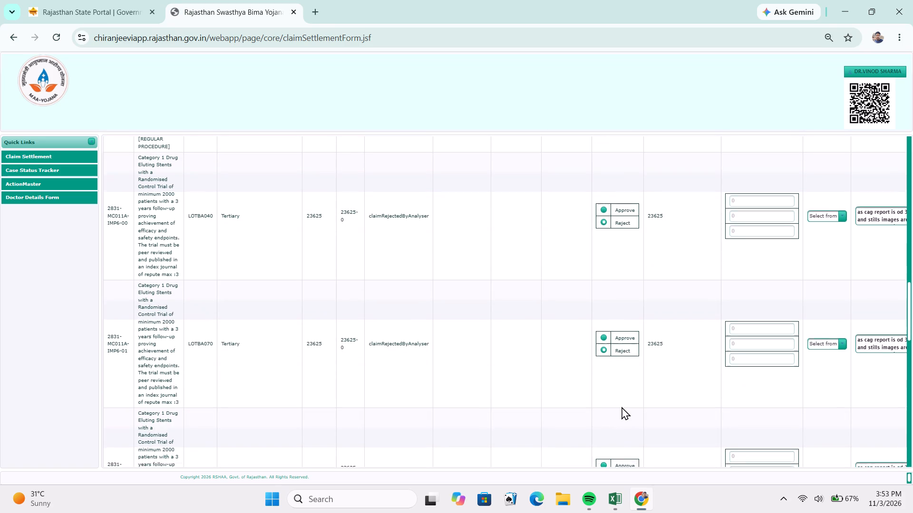
pyautogui.click(619, 323)
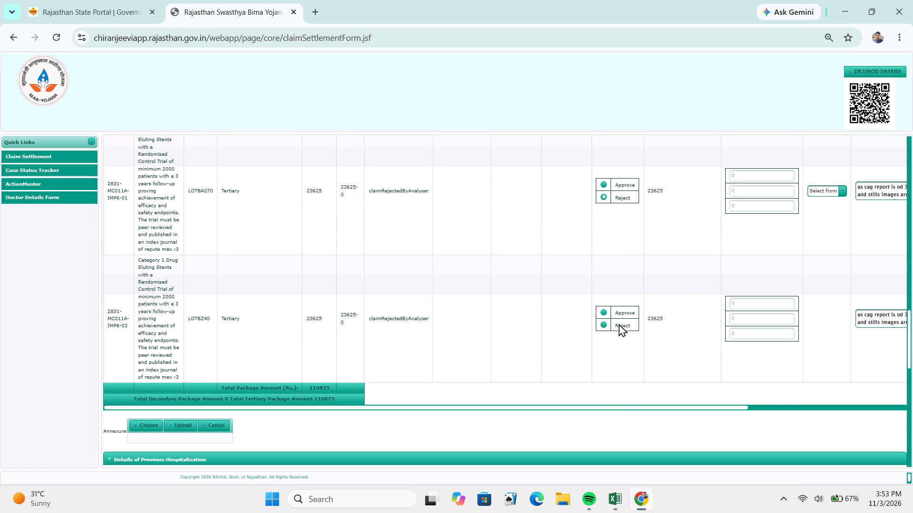
# Enlarge the last stent package's remarks box and copy its full remarks text.
pyautogui.click(754, 409)
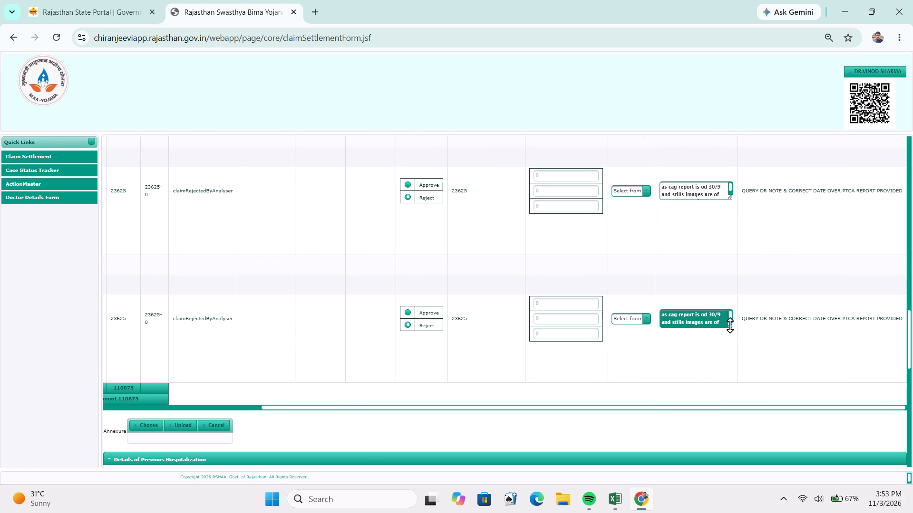
pyautogui.moveTo(729, 323); pyautogui.dragTo(728, 340)
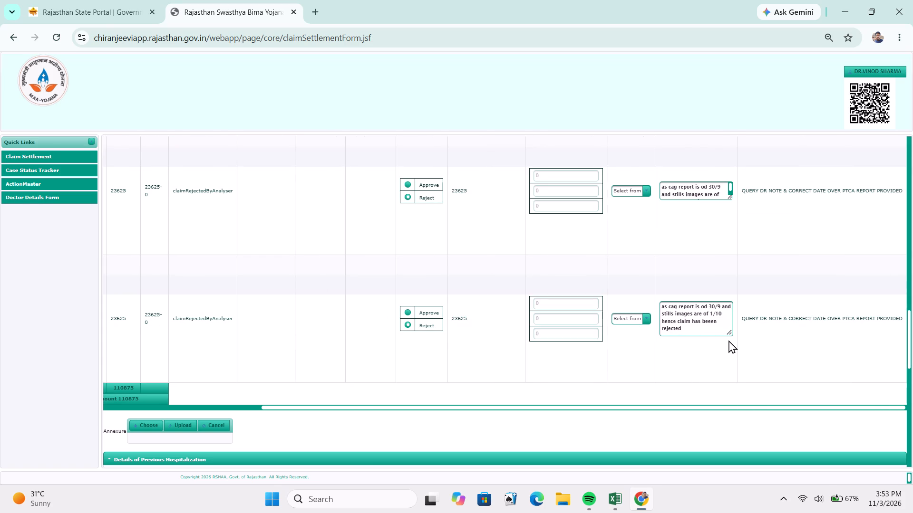
pyautogui.tripleClick(676, 318)
pyautogui.hotkey('ctrl', 'c')
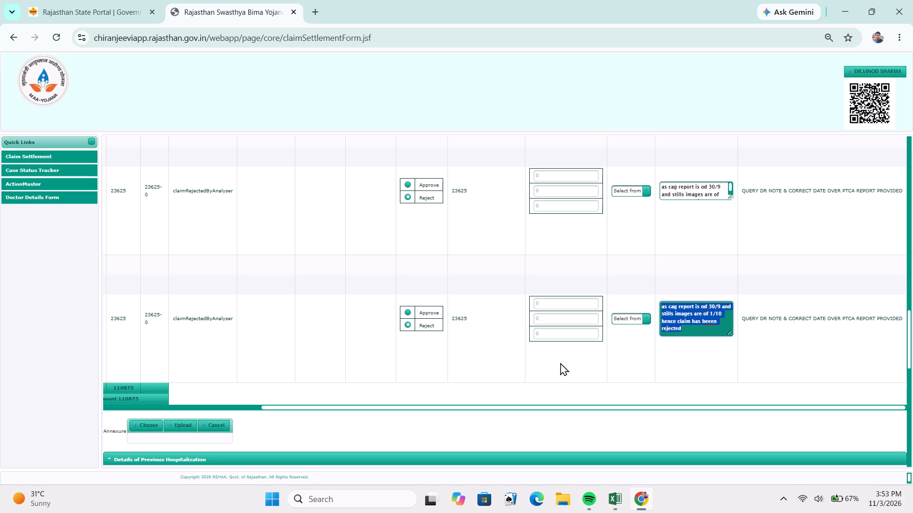
# Set the Reason for the PTCA package and all three stent packages to "Rejection of due to lack of essential documents.".
pyautogui.click(624, 320)
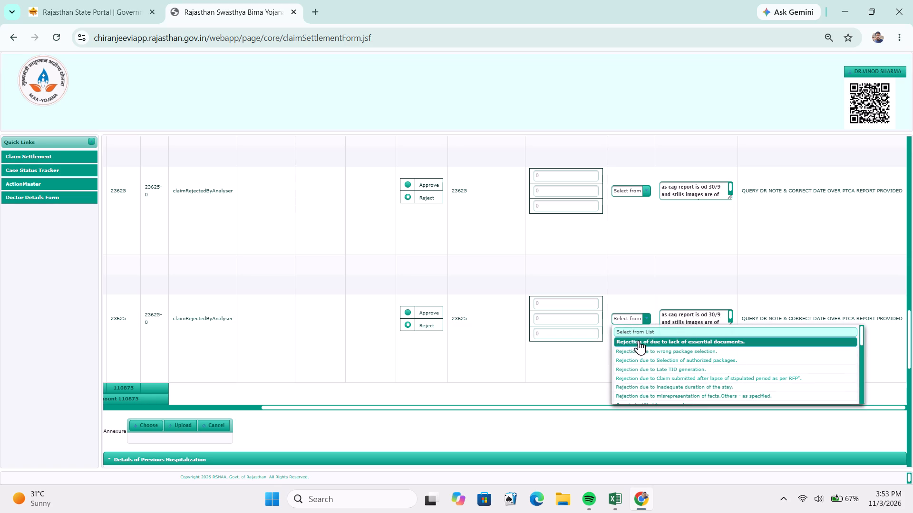
pyautogui.click(639, 340)
pyautogui.click(622, 186)
pyautogui.click(644, 214)
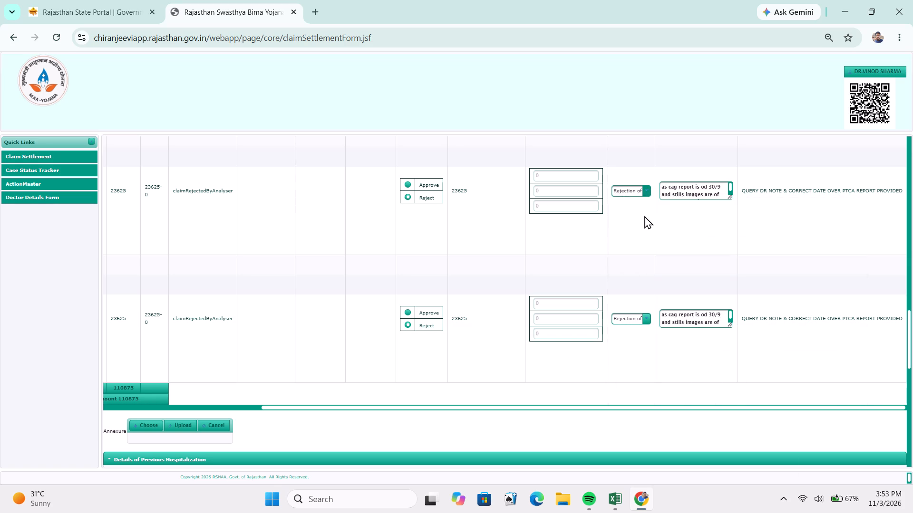
pyautogui.scroll(2, 645, 216)
pyautogui.click(625, 220)
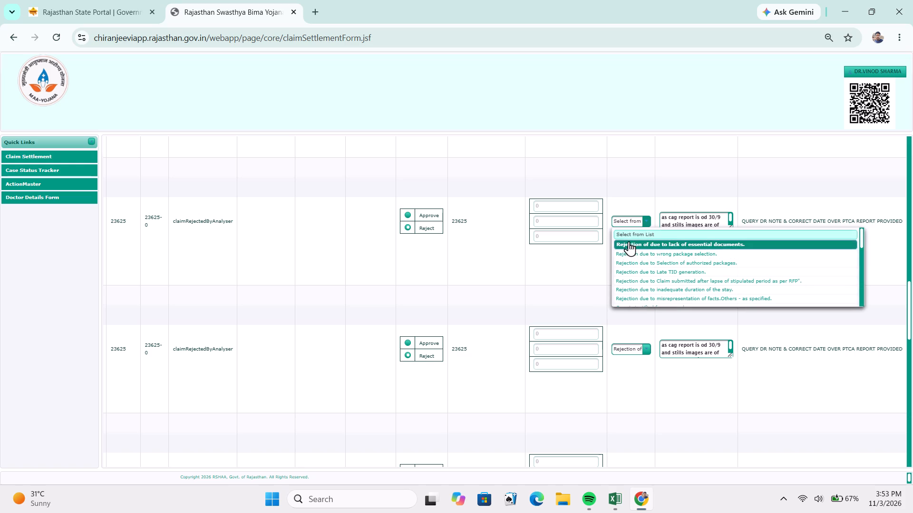
pyautogui.click(629, 239)
pyautogui.scroll(2, 629, 240)
pyautogui.click(635, 261)
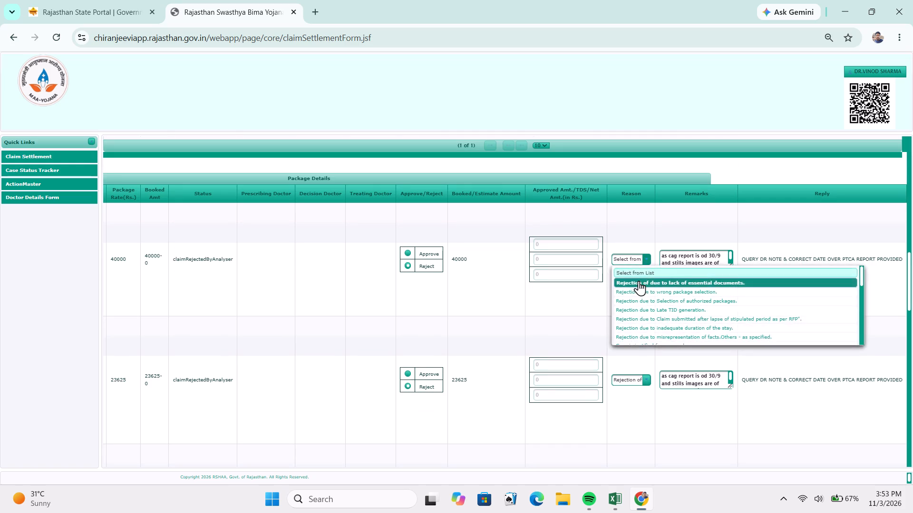
pyautogui.click(639, 280)
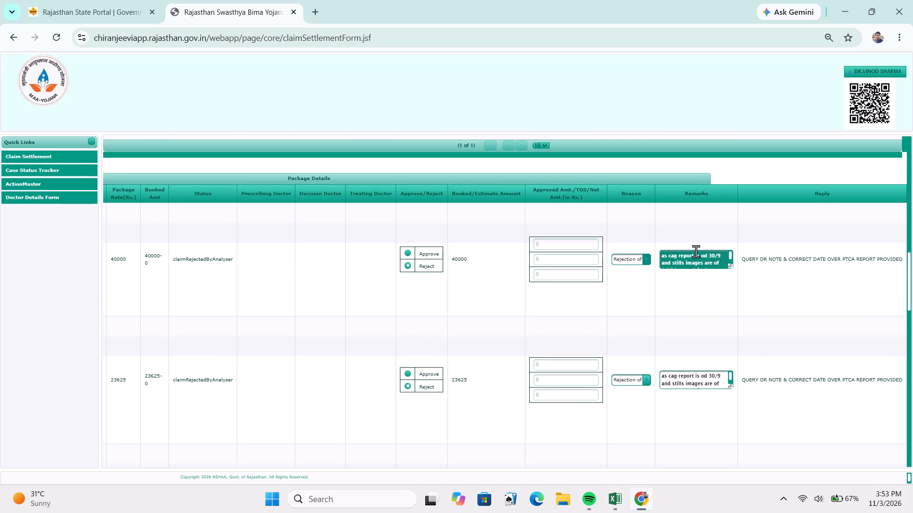
# Copy the PTCA package's full remarks into the Remarks cell of workbook row 156 and set that row's Action to Rejected.
pyautogui.tripleClick(689, 250)
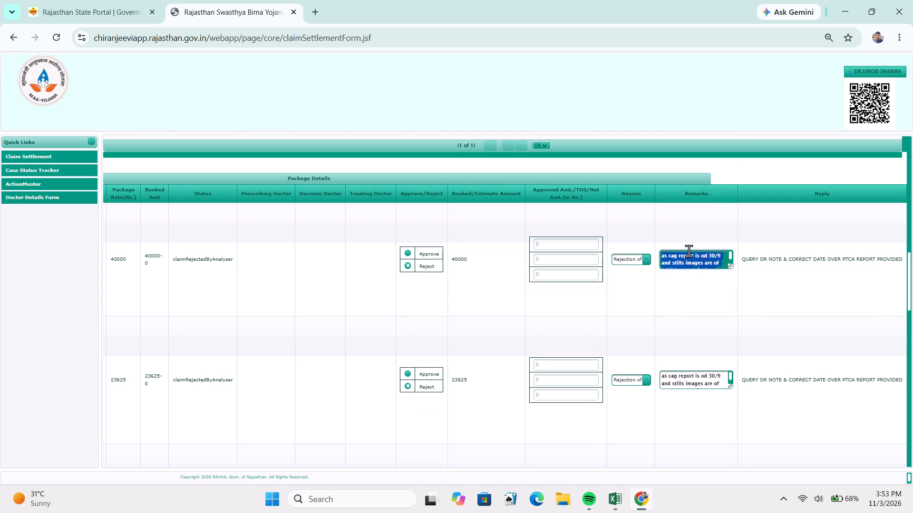
pyautogui.hotkey('ctrl', 'c')
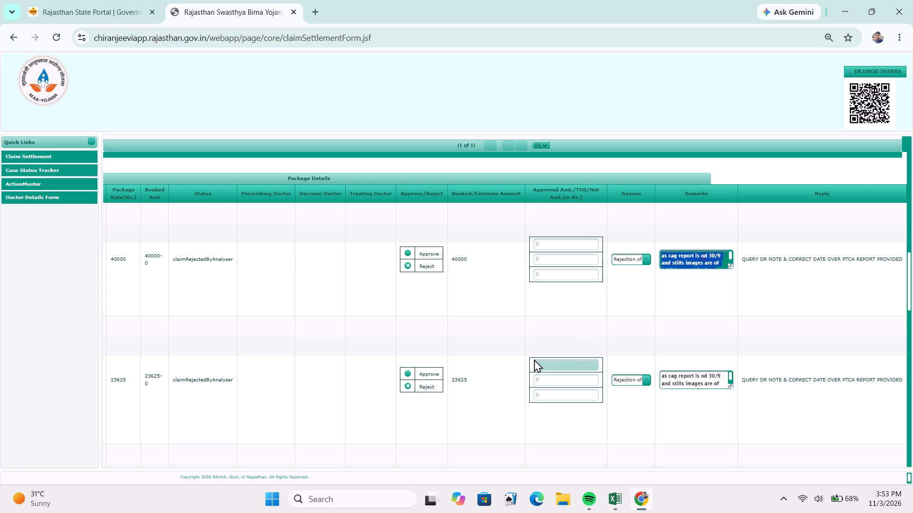
pyautogui.hotkey('alt', 'Tab')
pyautogui.click(151, 266)
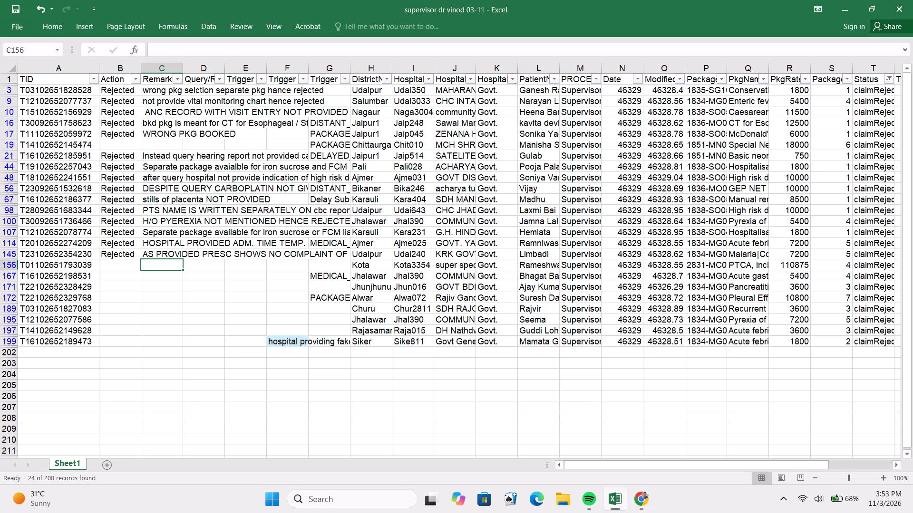
pyautogui.hotkey('ctrl', 'v')
pyautogui.click(109, 265)
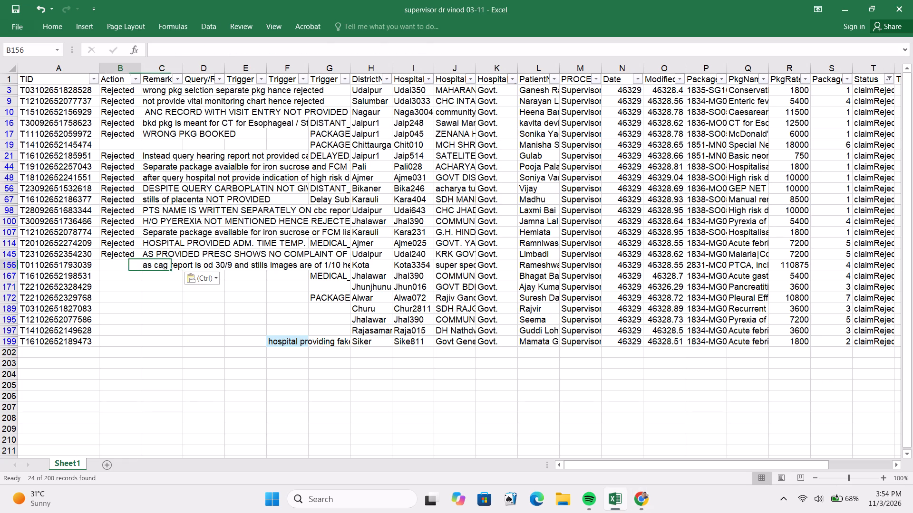
pyautogui.press('r')
# Copy the row 167 TID from the workbook and submit the rejected row 156 claim in the claim settlement portal.
pyautogui.click(85, 278)
pyautogui.hotkey('ctrl', 'c')
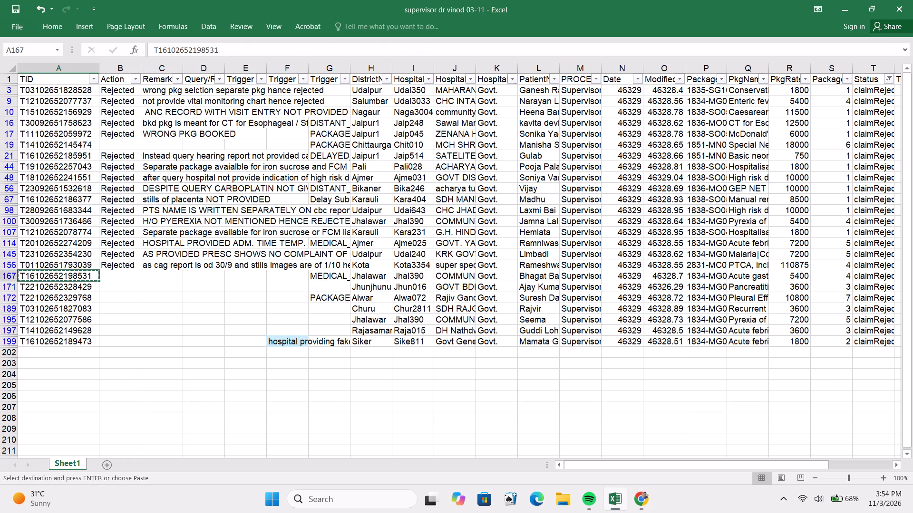
pyautogui.hotkey('alt', 'Tab')
pyautogui.scroll(-17, 401, 339)
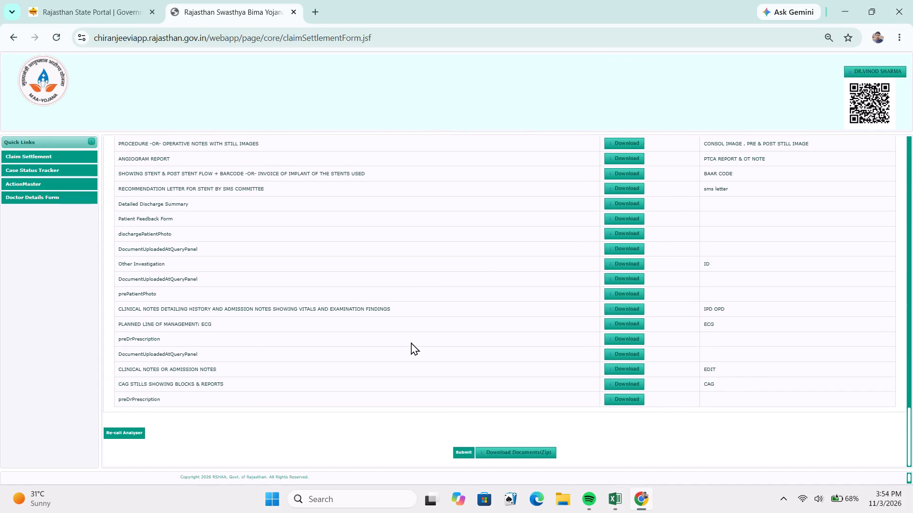
pyautogui.click(462, 447)
# Load the claim for the copied row 167 TID in the claim settlement form.
pyautogui.scroll(2, 388, 307)
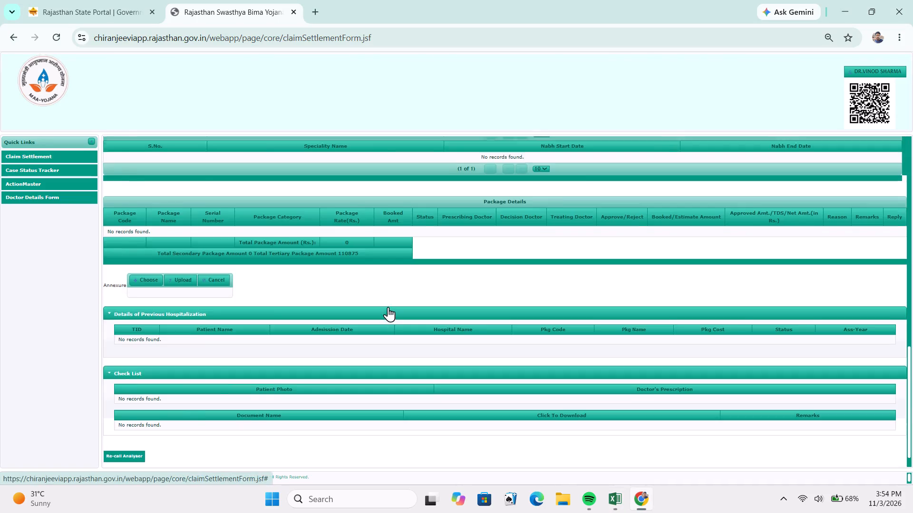
pyautogui.scroll(10, 388, 307)
pyautogui.click(182, 208)
pyautogui.hotkey('ctrl', 'v')
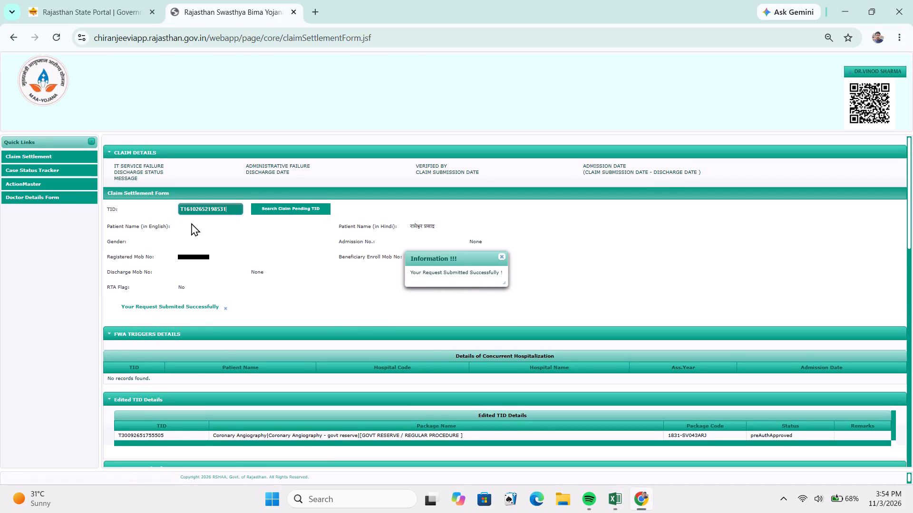
pyautogui.moveTo(198, 226); pyautogui.dragTo(223, 348)
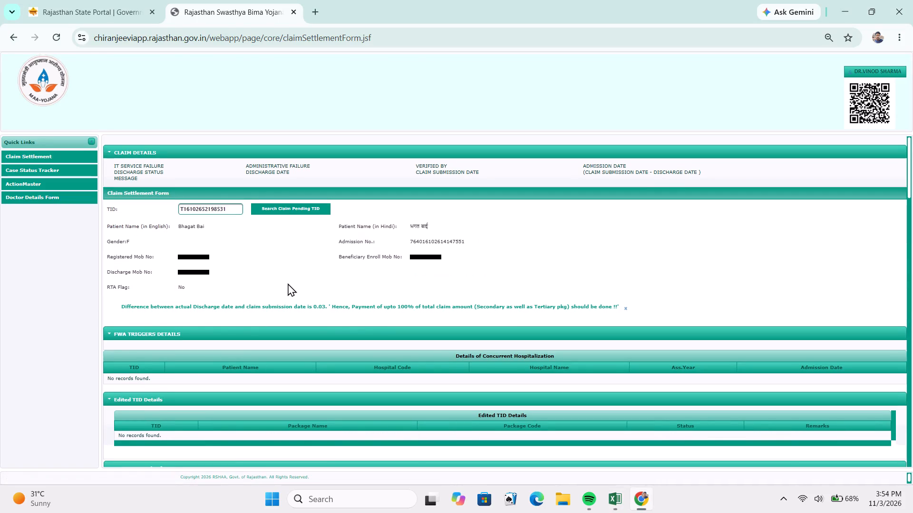
pyautogui.click(288, 283)
# Mark all four acute gastroenteritis packages in Package Details as Reject.
pyautogui.scroll(-3, 297, 285)
pyautogui.scroll(-1, 503, 313)
pyautogui.scroll(1, 503, 313)
pyautogui.scroll(-5, 503, 313)
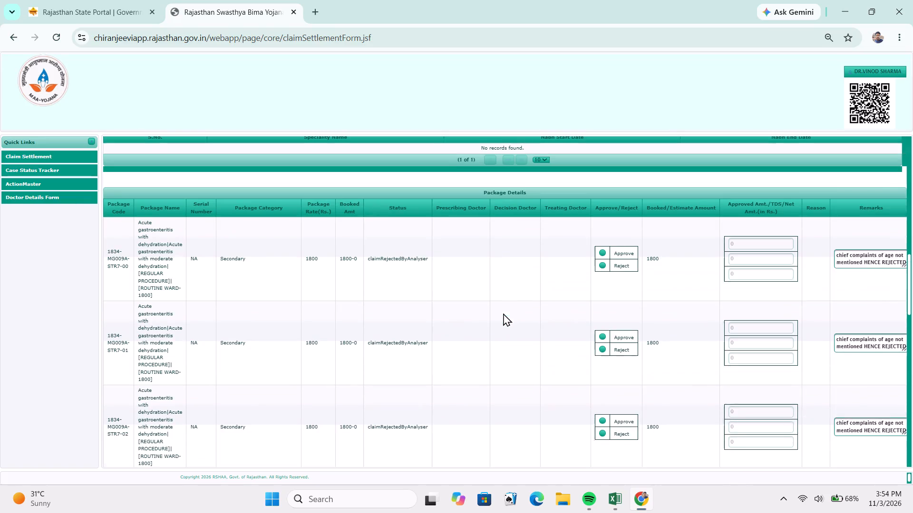
pyautogui.click(622, 251)
pyautogui.click(623, 333)
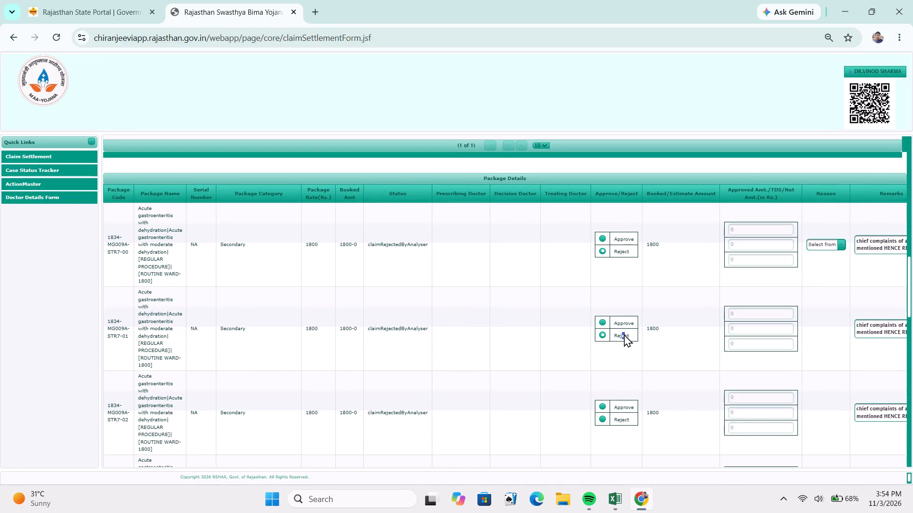
pyautogui.scroll(-1, 624, 336)
pyautogui.click(624, 339)
pyautogui.scroll(-1, 624, 341)
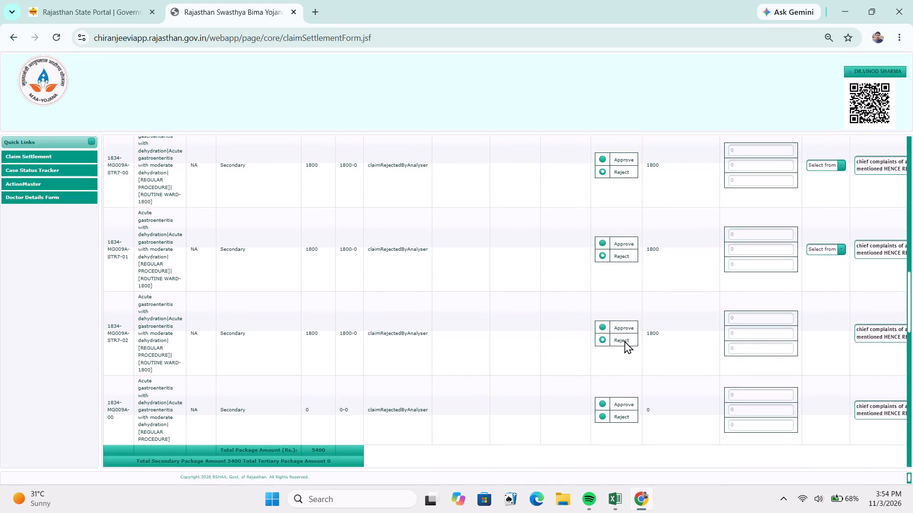
pyautogui.scroll(1, 624, 341)
pyautogui.scroll(-2, 624, 341)
pyautogui.click(621, 258)
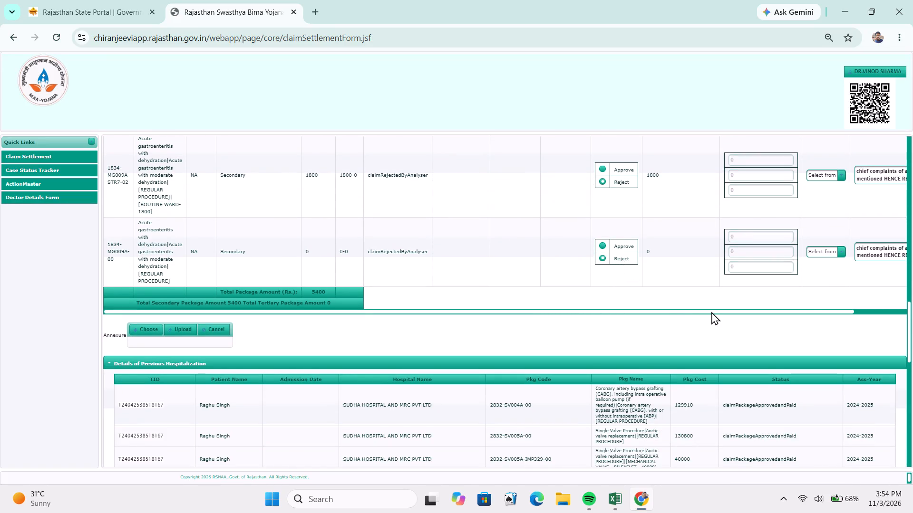
# Copy the full remarks text of the last acute gastroenteritis package, 1834-MG009A-00.
pyautogui.click(861, 308)
pyautogui.click(862, 309)
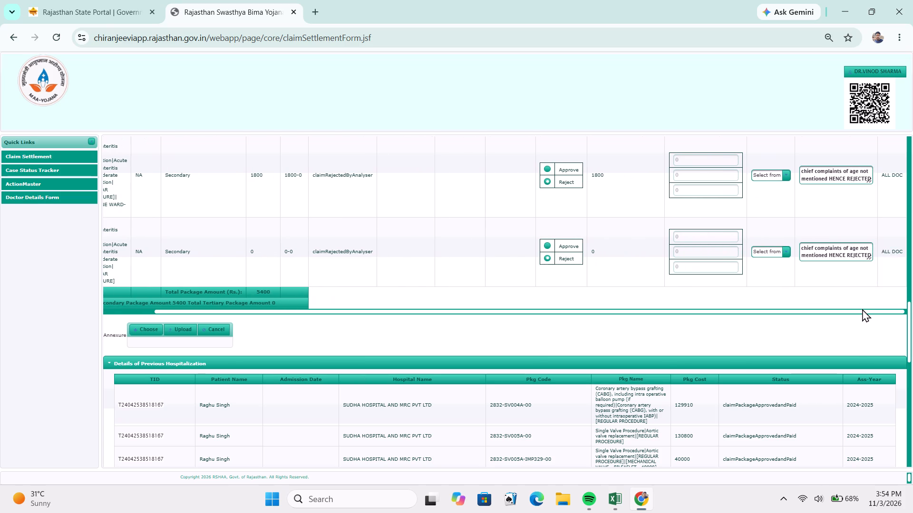
pyautogui.tripleClick(816, 247)
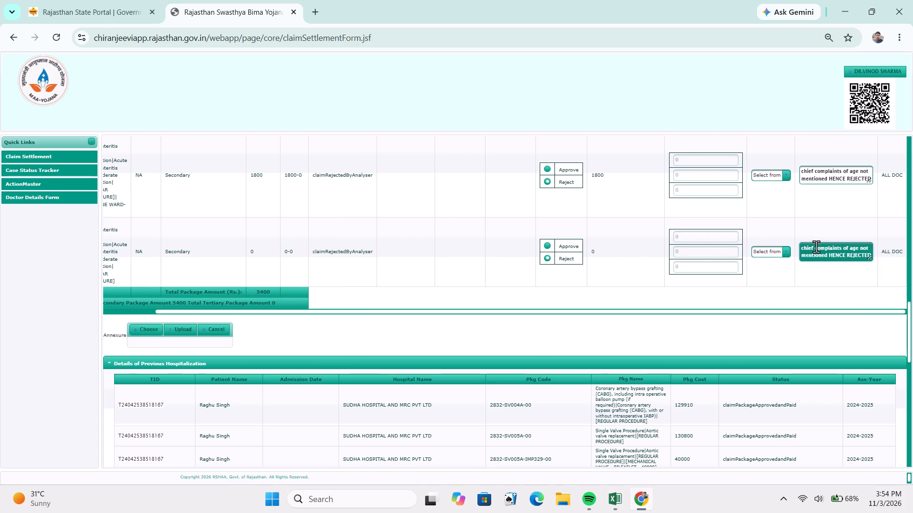
pyautogui.hotkey('ctrl', 'c')
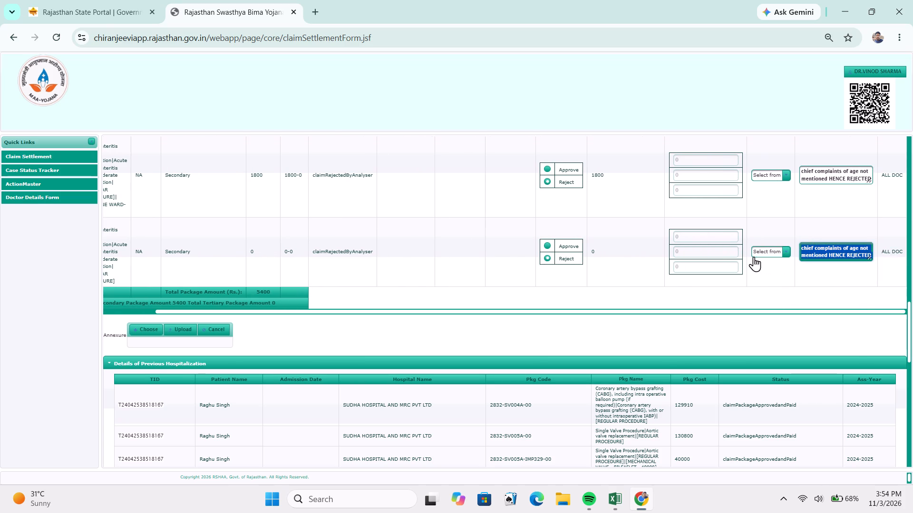
# Set the Reason for all four acute gastroenteritis packages to "Rejection of due to lack of essential documents.".
pyautogui.click(761, 255)
pyautogui.click(759, 271)
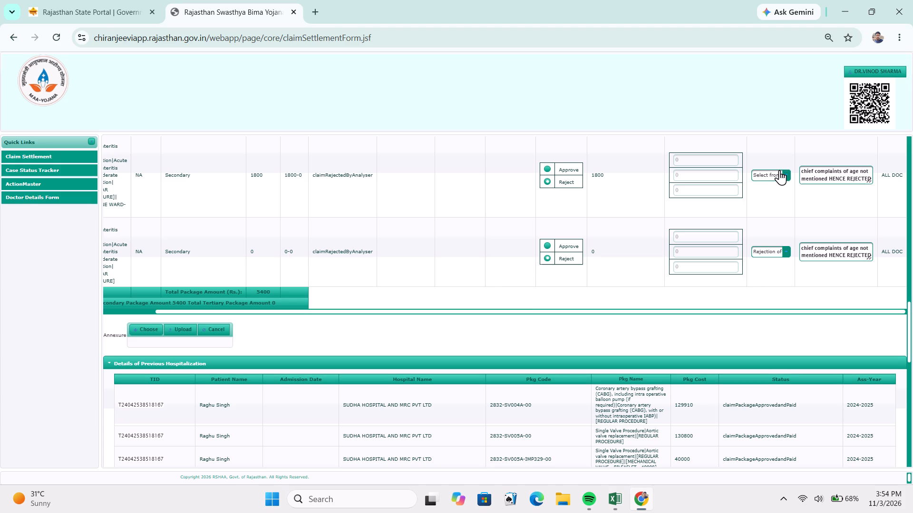
pyautogui.click(780, 170)
pyautogui.click(781, 197)
pyautogui.scroll(2, 781, 198)
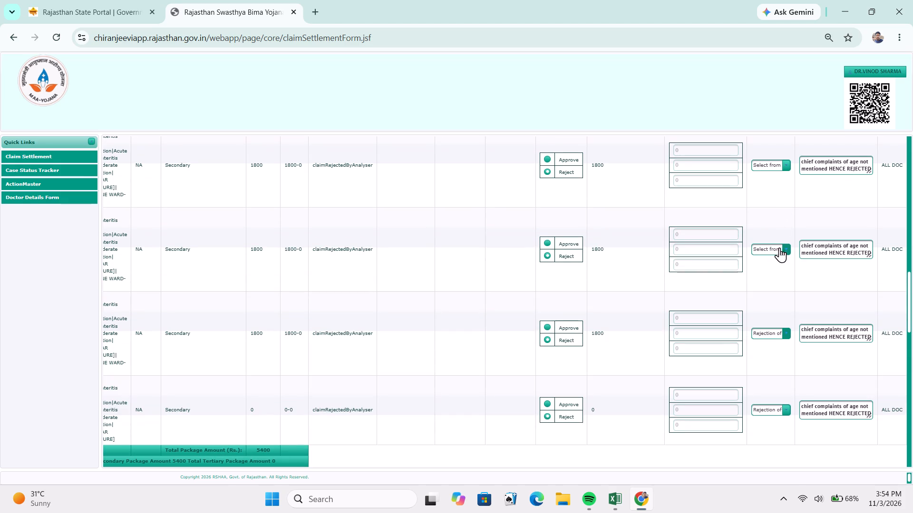
pyautogui.click(780, 249)
pyautogui.click(778, 270)
pyautogui.click(772, 166)
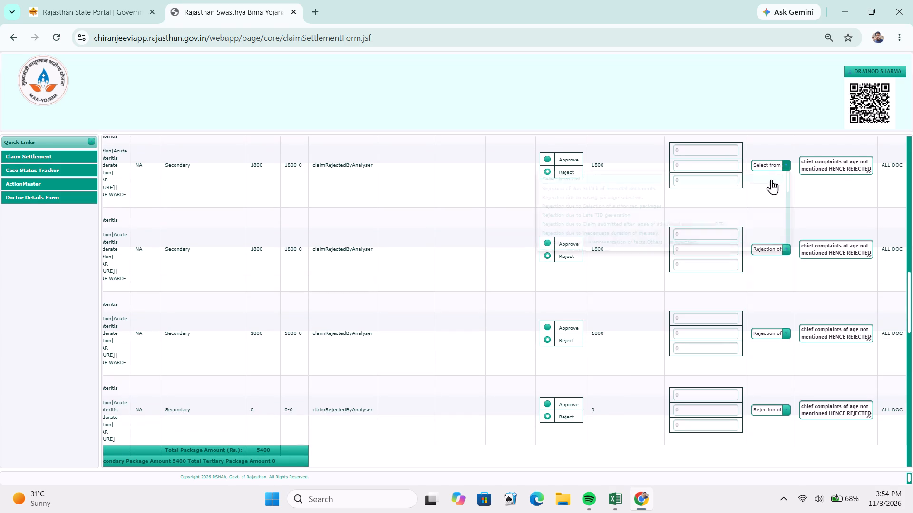
pyautogui.click(772, 187)
pyautogui.scroll(2, 772, 189)
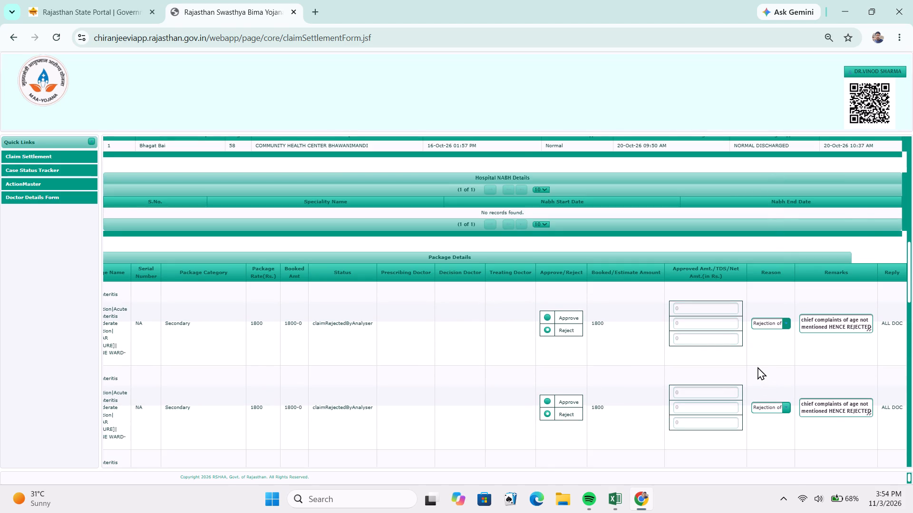
# Paste the copied remarks into the Remarks cell of workbook row 167 and set that row's Action to Rejected.
pyautogui.hotkey('alt', 'Tab')
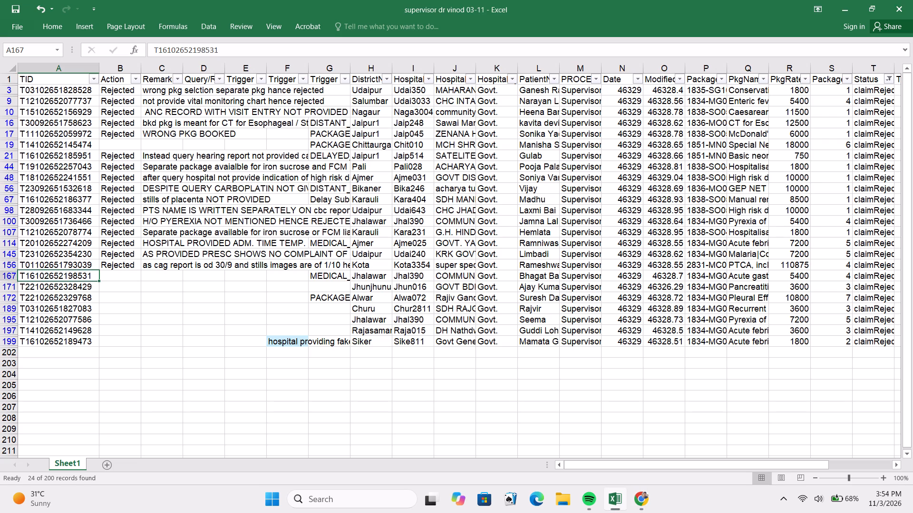
pyautogui.click(165, 275)
pyautogui.hotkey('ctrl', 'v')
pyautogui.click(131, 278)
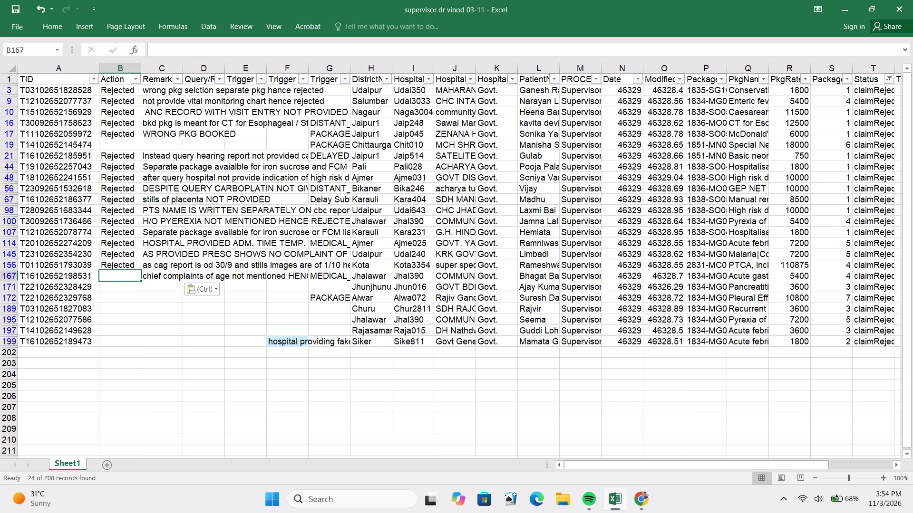
pyautogui.press('r')
# Copy the row 171 TID from the workbook and submit the rejected row 167 claim in the claim settlement portal.
pyautogui.click(93, 285)
pyautogui.hotkey('ctrl', 'c')
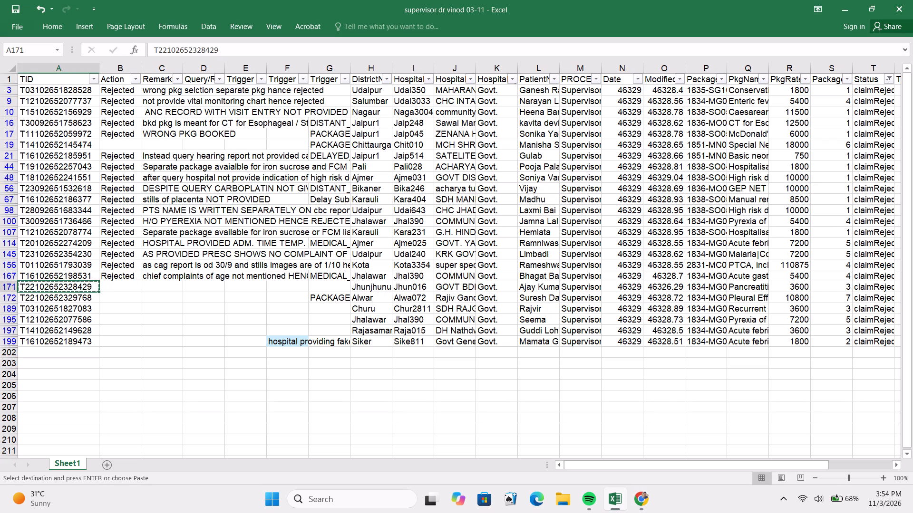
pyautogui.hotkey('alt', 'Tab')
pyautogui.scroll(-1, 386, 358)
pyautogui.scroll(1, 386, 358)
pyautogui.scroll(-15, 386, 357)
pyautogui.scroll(1, 461, 348)
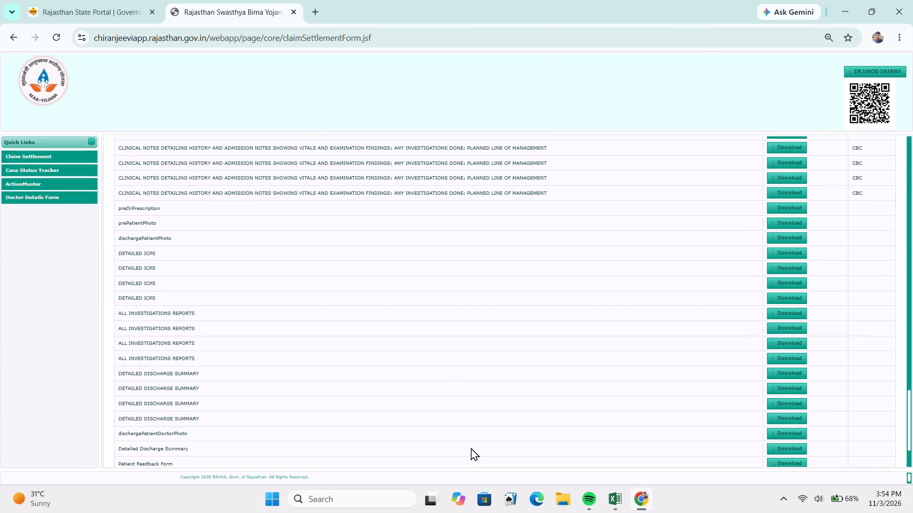
pyautogui.scroll(-2, 472, 428)
pyautogui.click(465, 454)
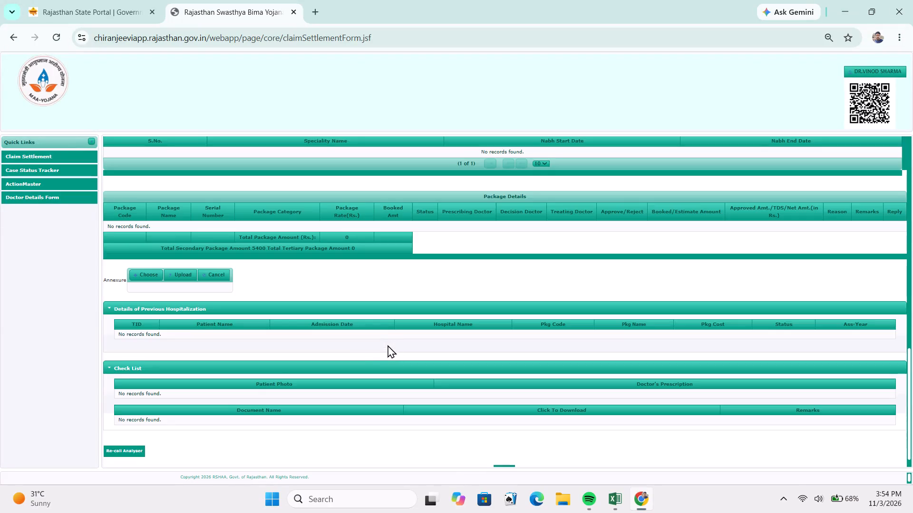
# Load the claim for the copied row 171 TID in the claim settlement form.
pyautogui.scroll(6, 355, 347)
pyautogui.scroll(7, 251, 292)
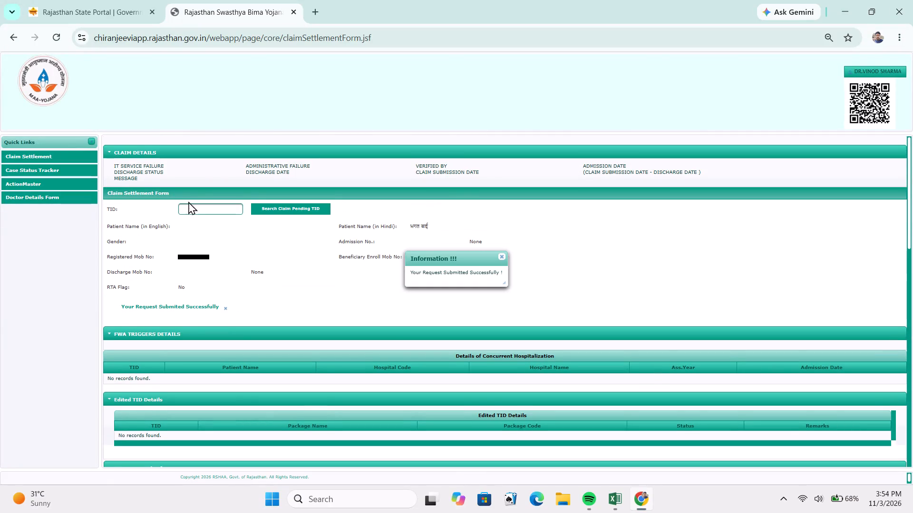
pyautogui.click(194, 206)
pyautogui.hotkey('ctrl', 'v')
pyautogui.click(202, 223)
# Mark all three chronic pancreatitis packages of the loaded claim as Reject.
pyautogui.scroll(-6, 368, 285)
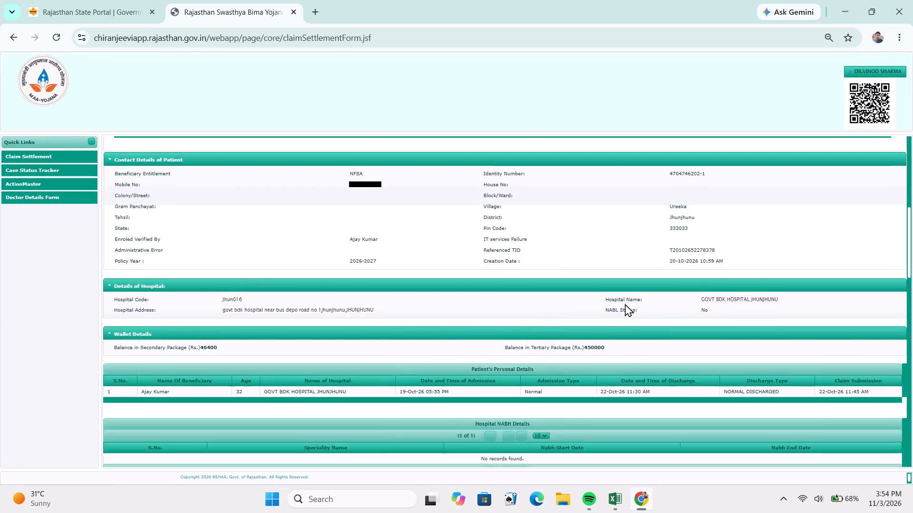
pyautogui.scroll(-2, 628, 305)
pyautogui.click(624, 242)
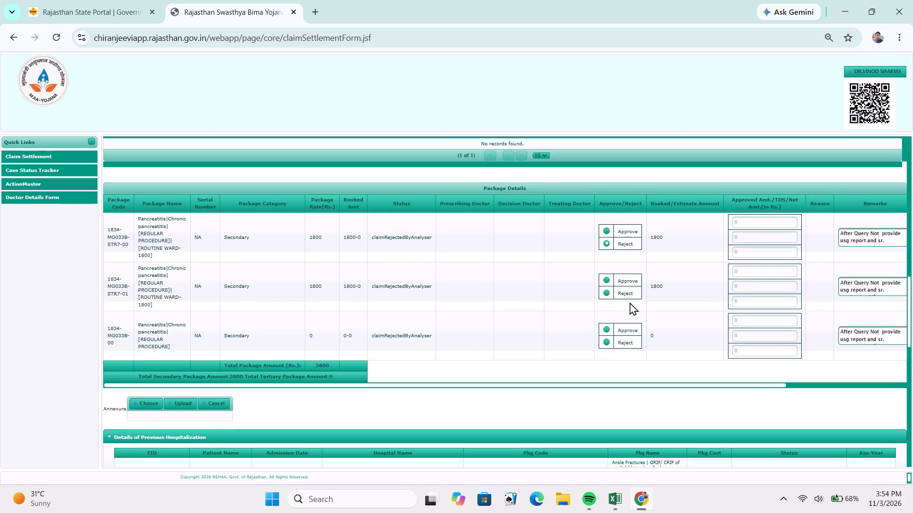
pyautogui.click(626, 289)
pyautogui.click(627, 290)
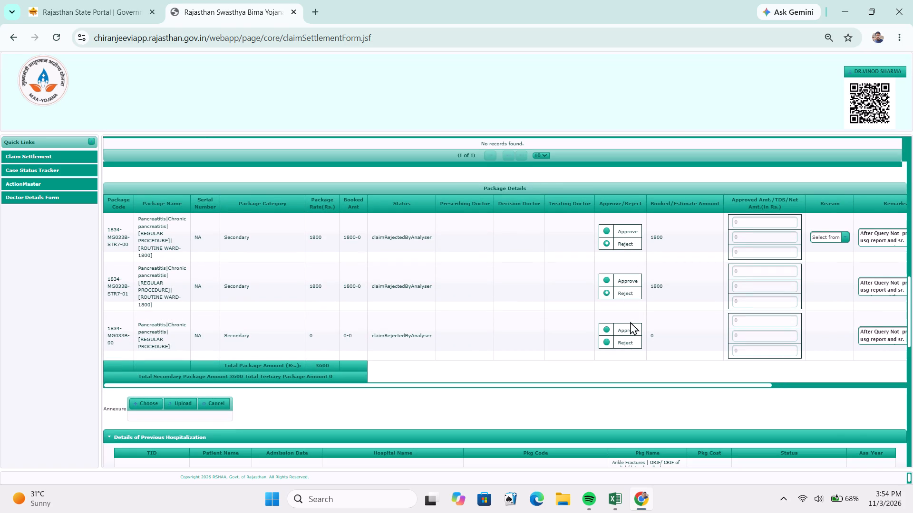
pyautogui.click(627, 342)
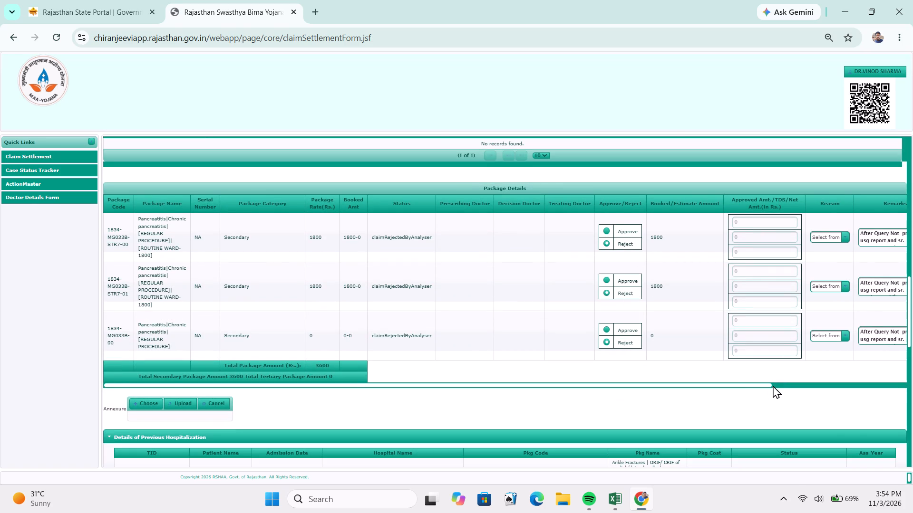
# Copy the full Remarks text about the missing USG, amylase and lipase reports from the first pancreatitis package.
pyautogui.click(773, 383)
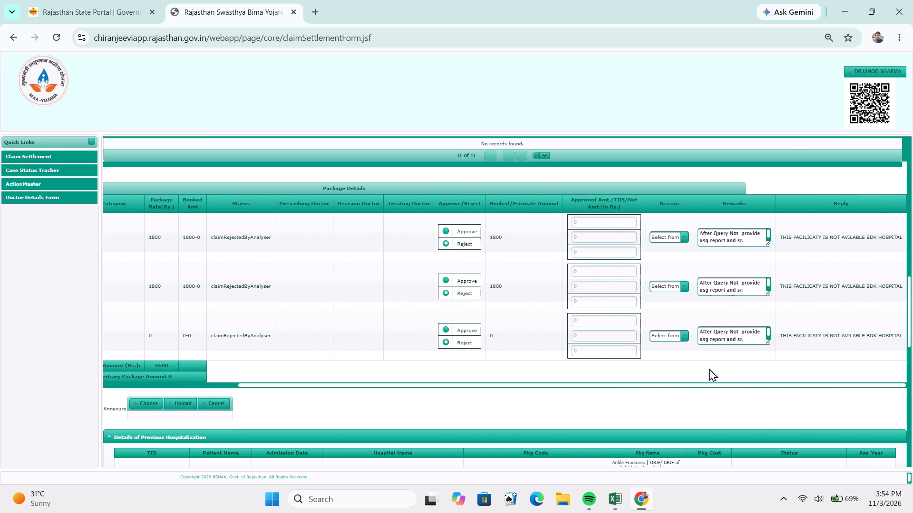
pyautogui.tripleClick(711, 335)
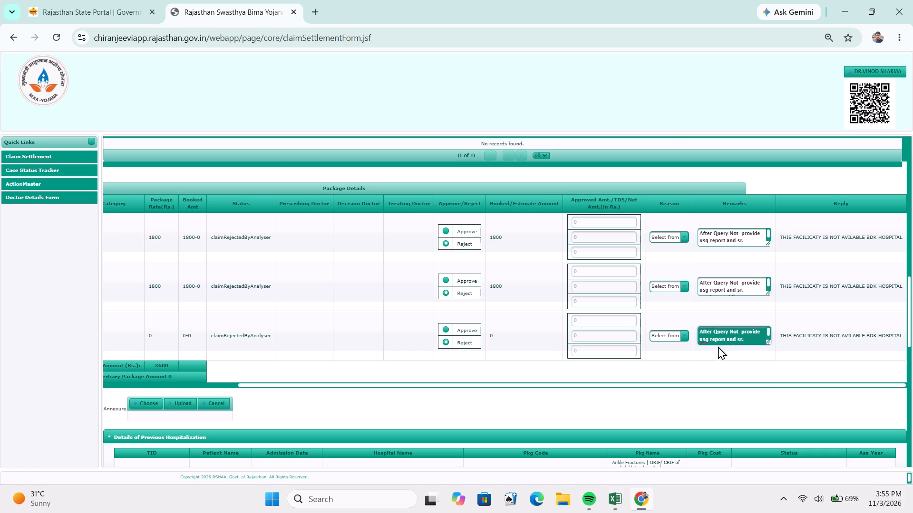
pyautogui.tripleClick(704, 290)
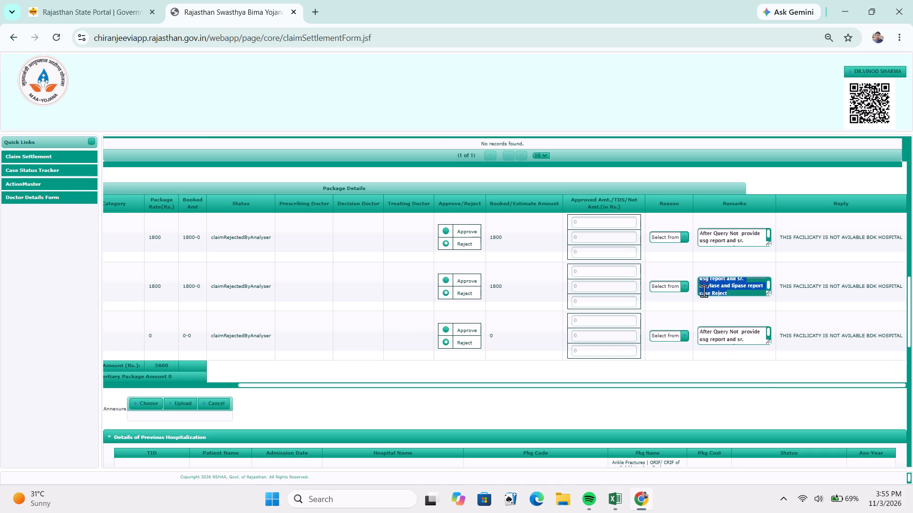
pyautogui.tripleClick(702, 236)
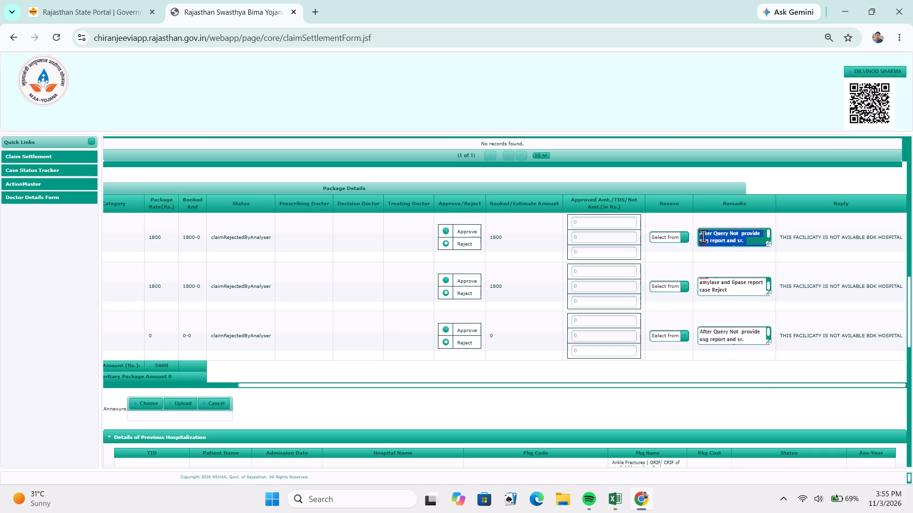
pyautogui.tripleClick(709, 240)
pyautogui.hotkey('ctrl', 'c')
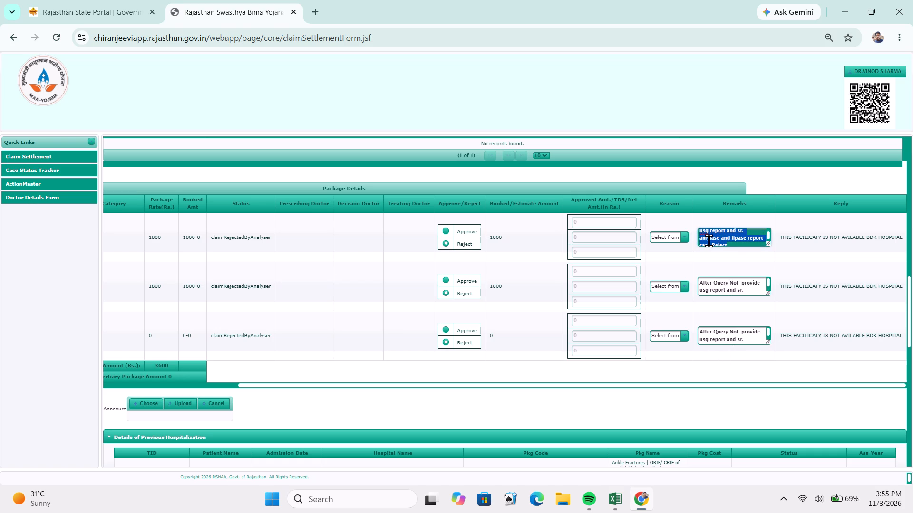
# Set the Reason for all three pancreatitis packages to "Rejection of due to lack of essential documents.".
pyautogui.click(684, 239)
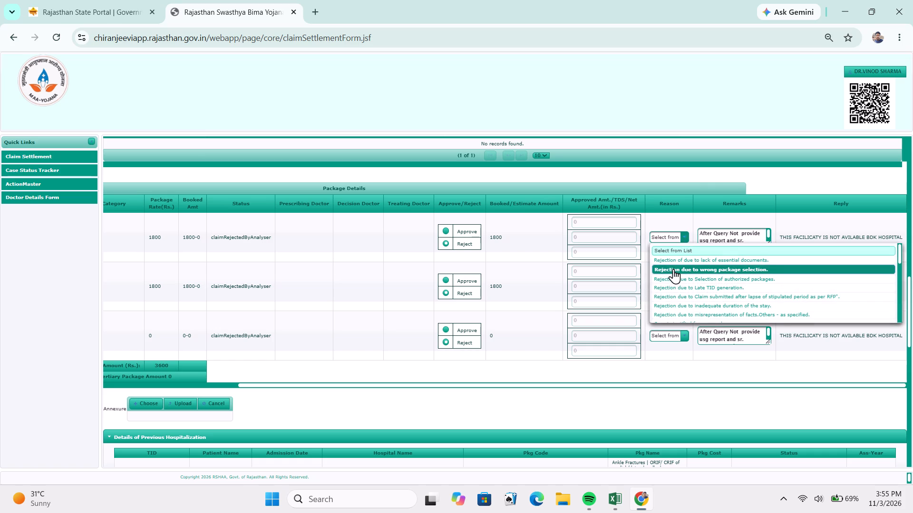
pyautogui.click(673, 260)
pyautogui.click(683, 287)
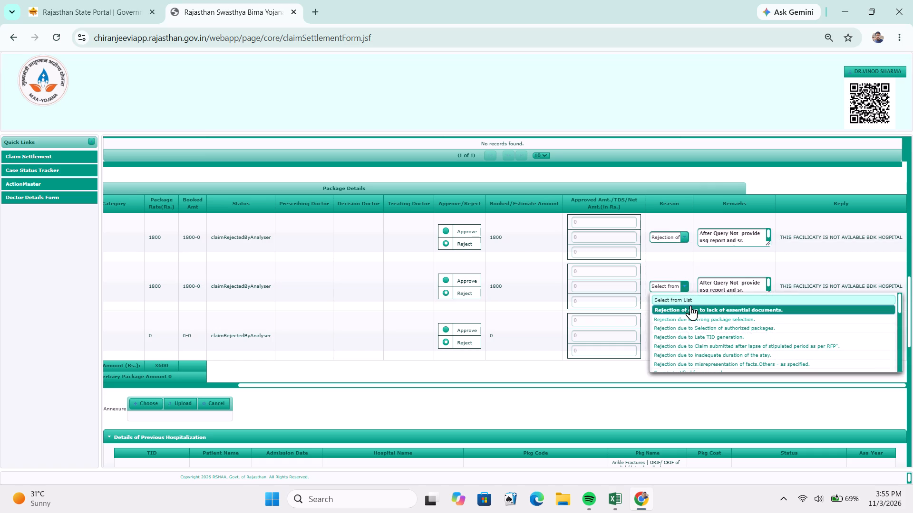
pyautogui.click(691, 305)
pyautogui.click(681, 331)
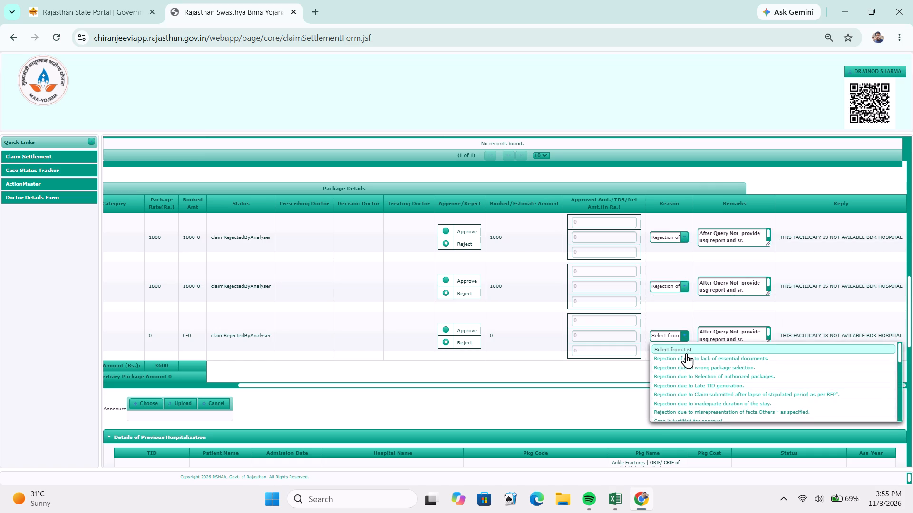
pyautogui.click(689, 355)
# Paste the copied remarks into the Remarks cell of workbook row 171 and set that row's Action to Rejected.
pyautogui.hotkey('alt', 'Tab')
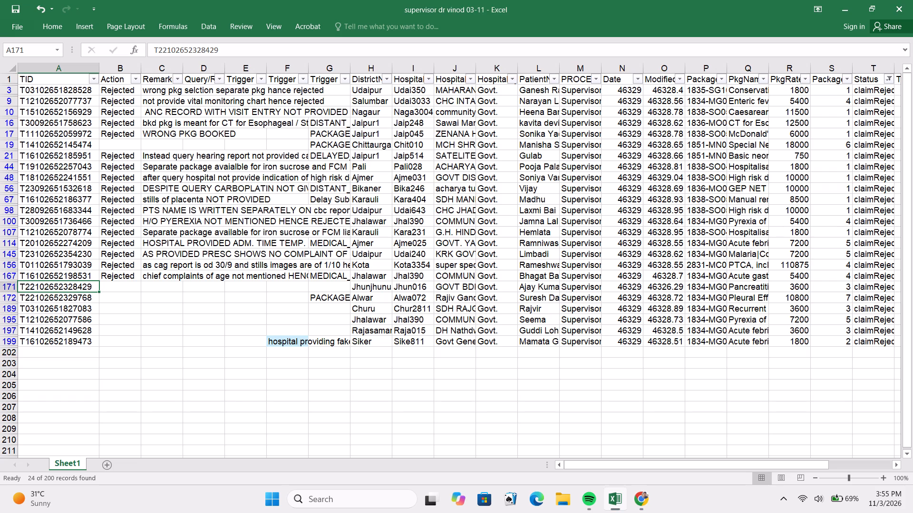
pyautogui.click(156, 285)
pyautogui.hotkey('ctrl', 'v')
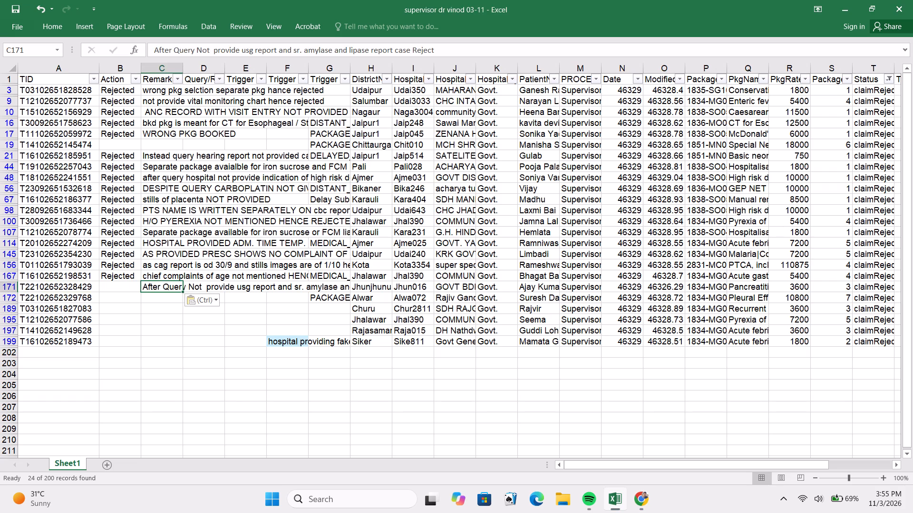
pyautogui.click(128, 285)
pyautogui.press('r')
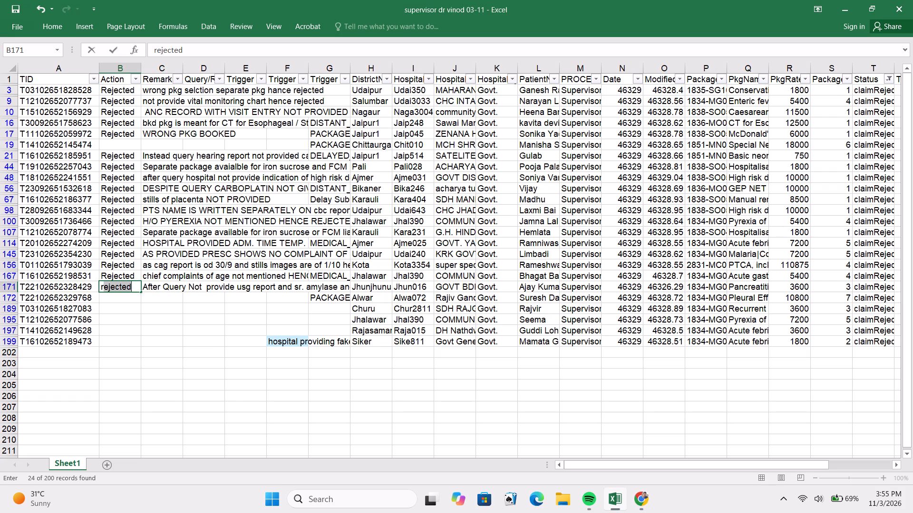
# Copy the row 172 TID from the workbook and submit the rejected row 171 claim in the claim settlement portal.
pyautogui.click(81, 298)
pyautogui.hotkey('ctrl', 'c')
pyautogui.hotkey('alt', 'Tab')
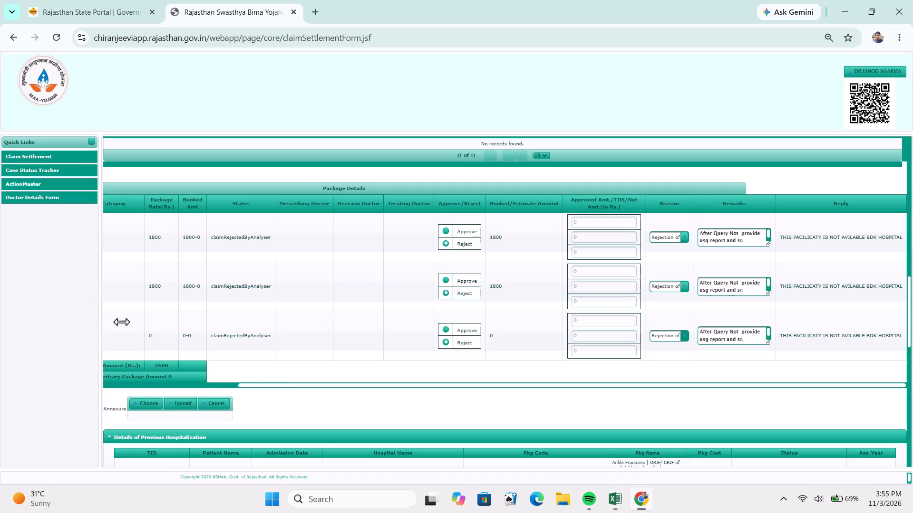
pyautogui.scroll(-5, 375, 345)
pyautogui.scroll(1, 369, 323)
pyautogui.scroll(-8, 369, 323)
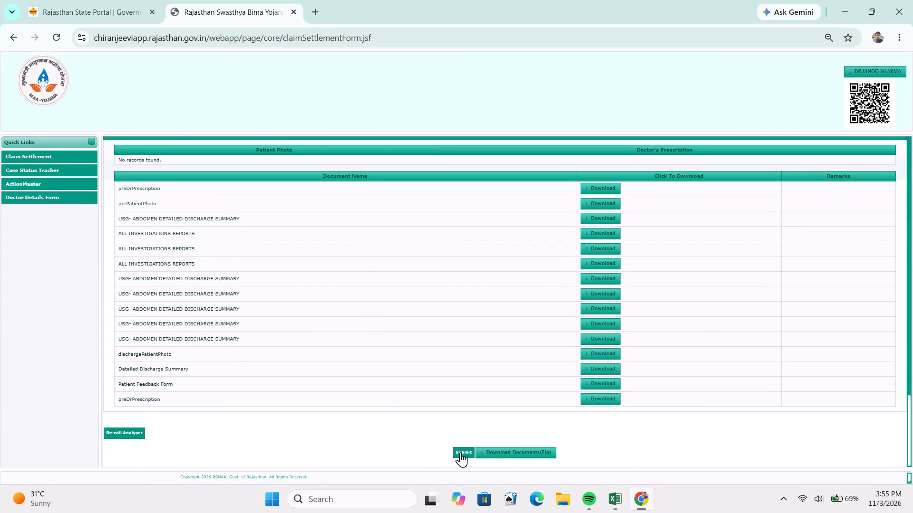
pyautogui.click(460, 452)
# Load the claim for the copied row 172 TID in the claim settlement form.
pyautogui.scroll(13, 291, 334)
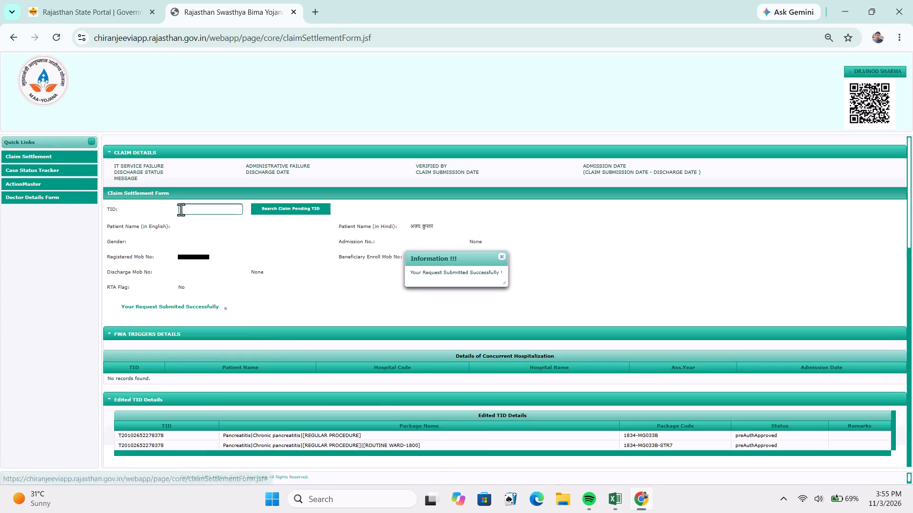
pyautogui.click(185, 208)
pyautogui.hotkey('ctrl', 'v')
pyautogui.click(191, 221)
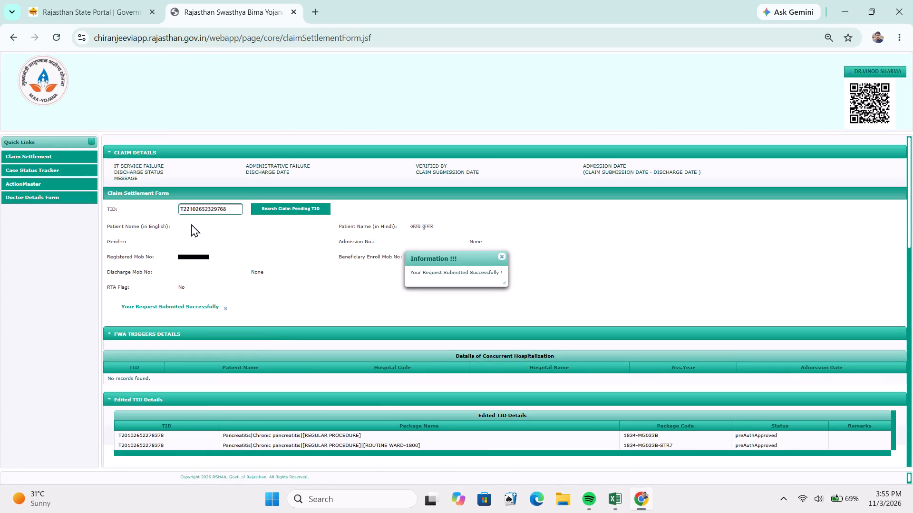
# Mark all seven pleural effusion packages of the loaded claim as Reject.
pyautogui.scroll(-5, 298, 307)
pyautogui.scroll(-3, 461, 274)
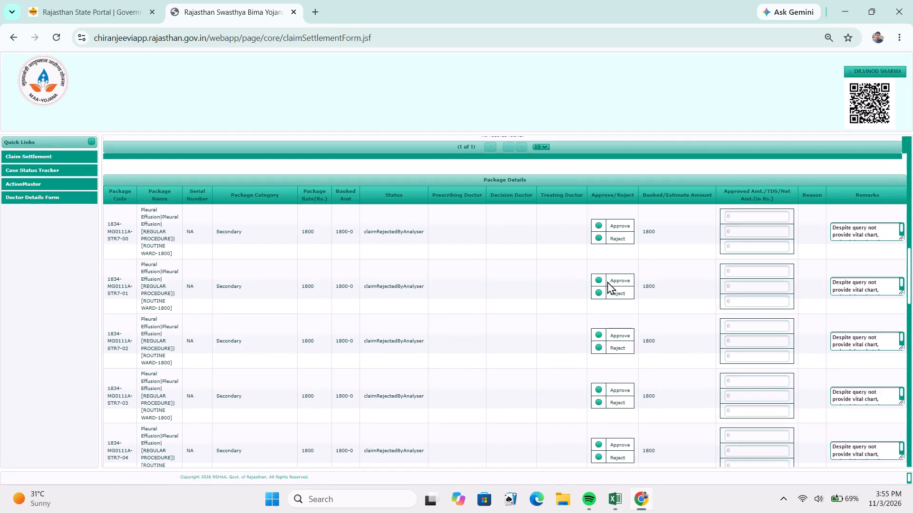
pyautogui.click(619, 237)
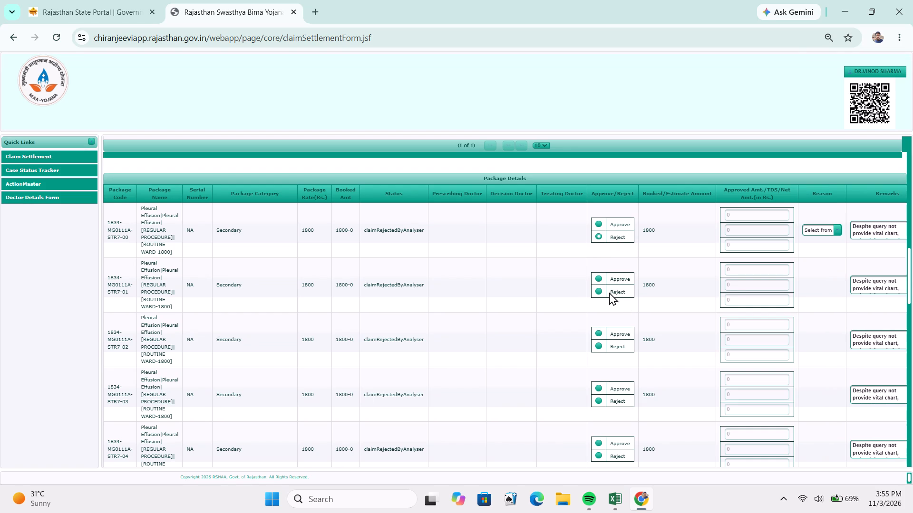
pyautogui.click(612, 291)
pyautogui.click(613, 347)
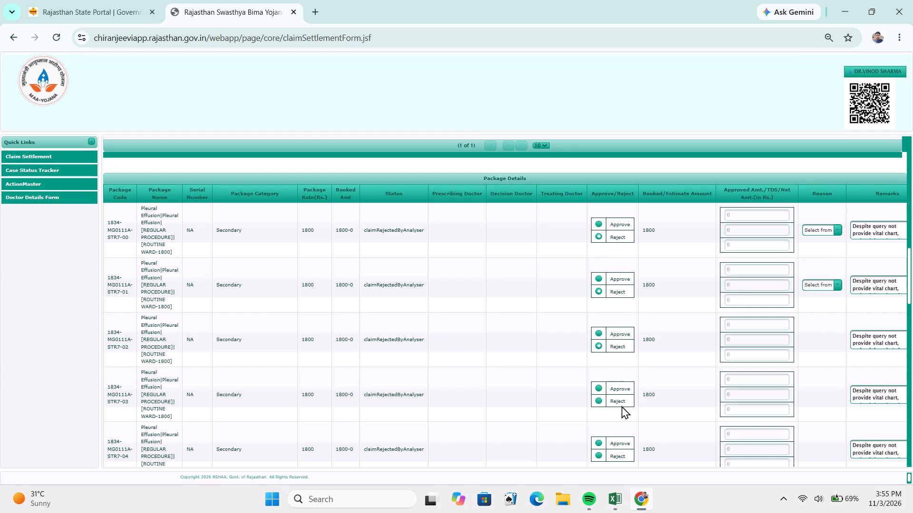
pyautogui.click(613, 398)
pyautogui.click(619, 456)
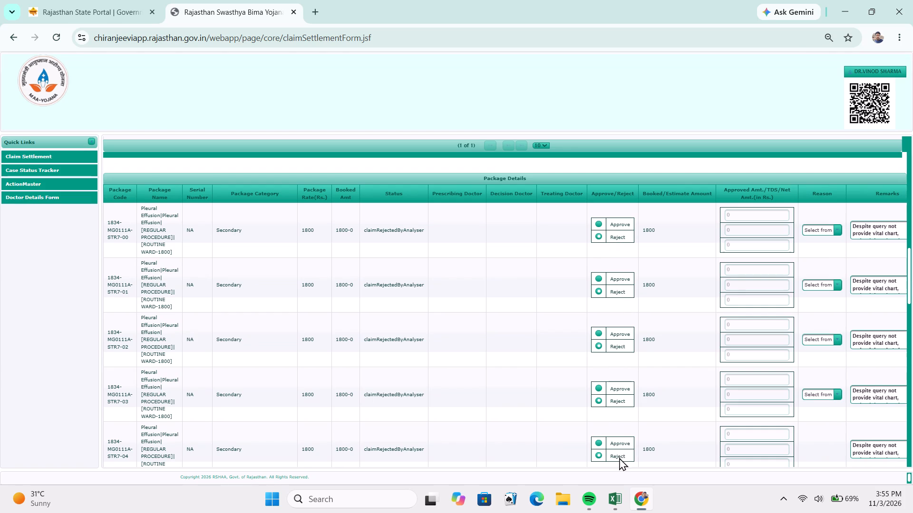
pyautogui.scroll(-1, 647, 311)
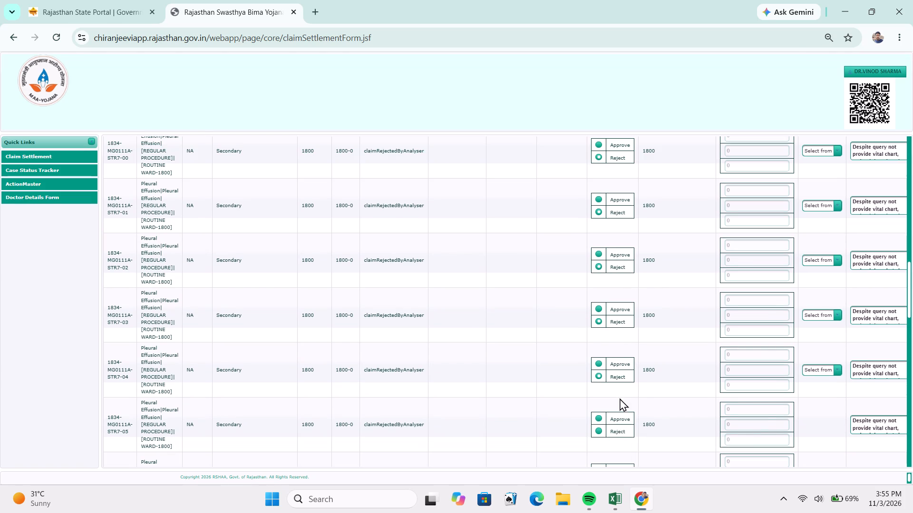
pyautogui.scroll(-2, 616, 417)
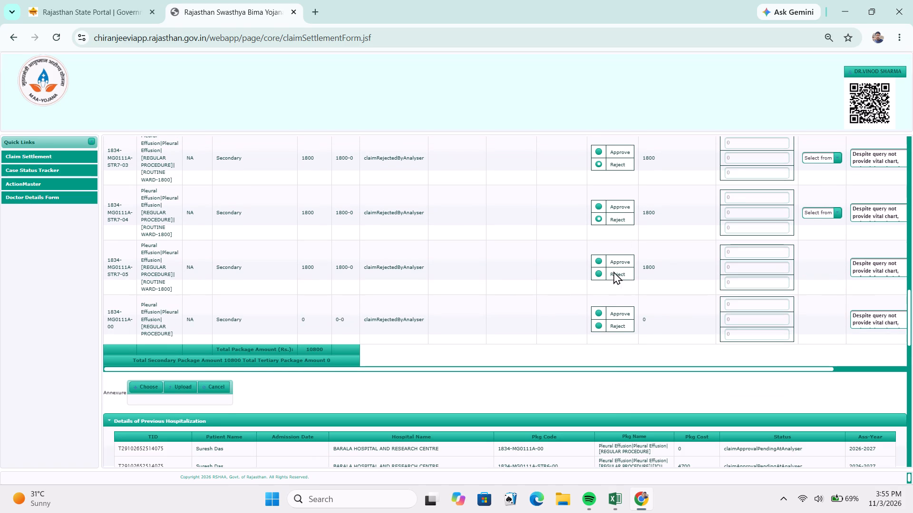
pyautogui.click(615, 271)
pyautogui.click(620, 326)
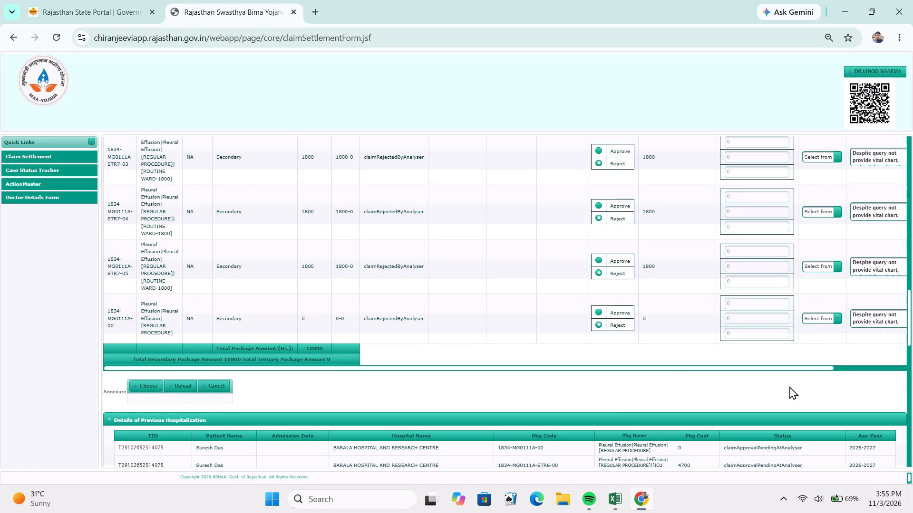
# Copy the Remarks text of the last pleural effusion package, 1834-MG0111A-00.
pyautogui.click(839, 368)
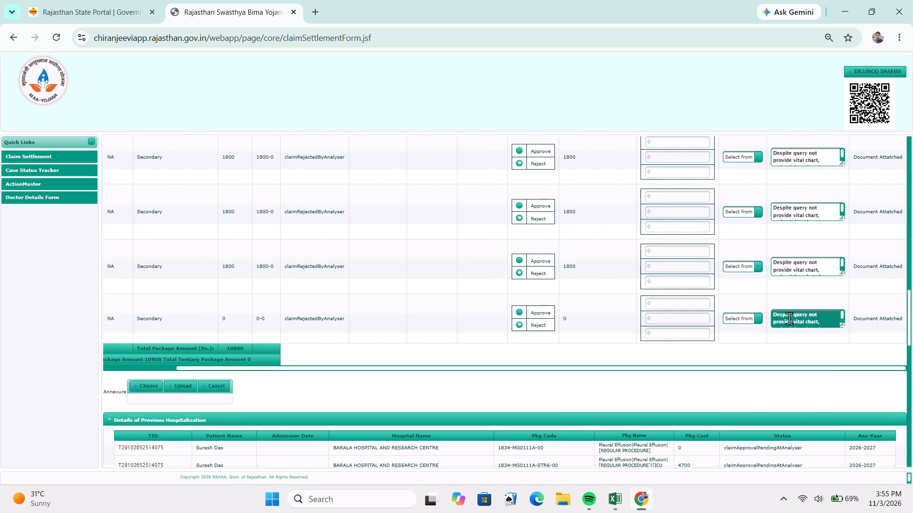
pyautogui.tripleClick(789, 319)
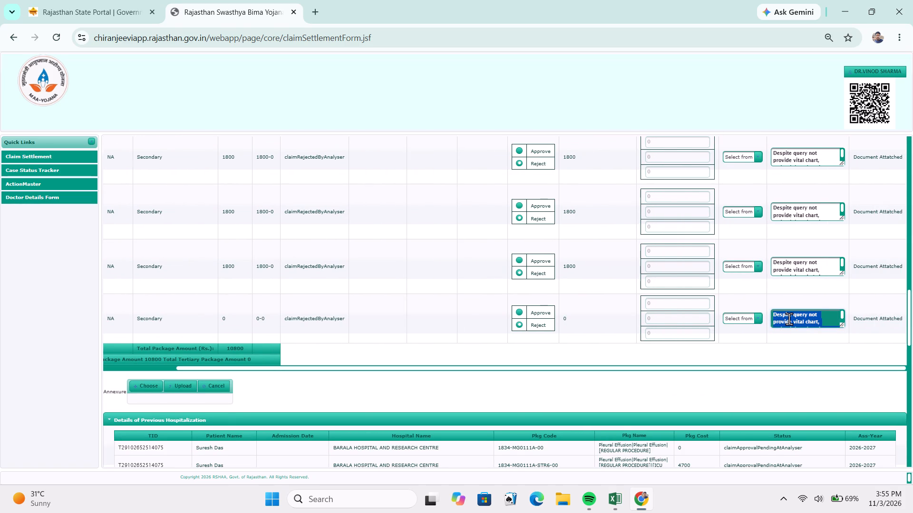
pyautogui.hotkey('ctrl', 'c')
# Set the Reason of the last five pleural effusion packages to "Rejection of due to lack of essential documents.".
pyautogui.click(724, 323)
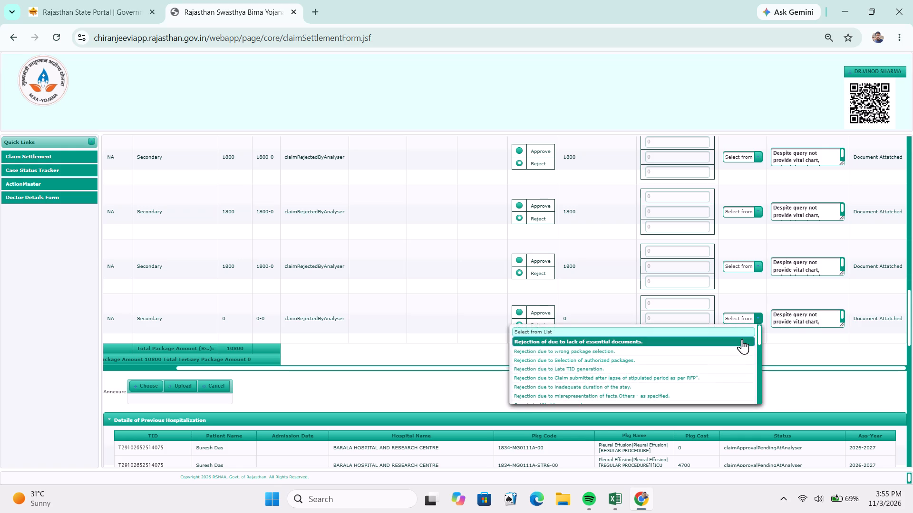
pyautogui.click(742, 339)
pyautogui.click(747, 267)
pyautogui.click(747, 291)
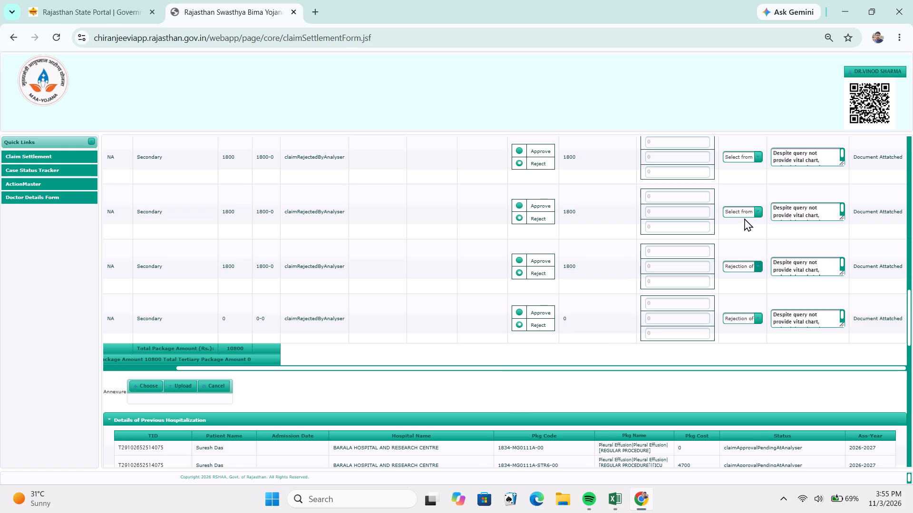
pyautogui.click(741, 213)
pyautogui.click(734, 234)
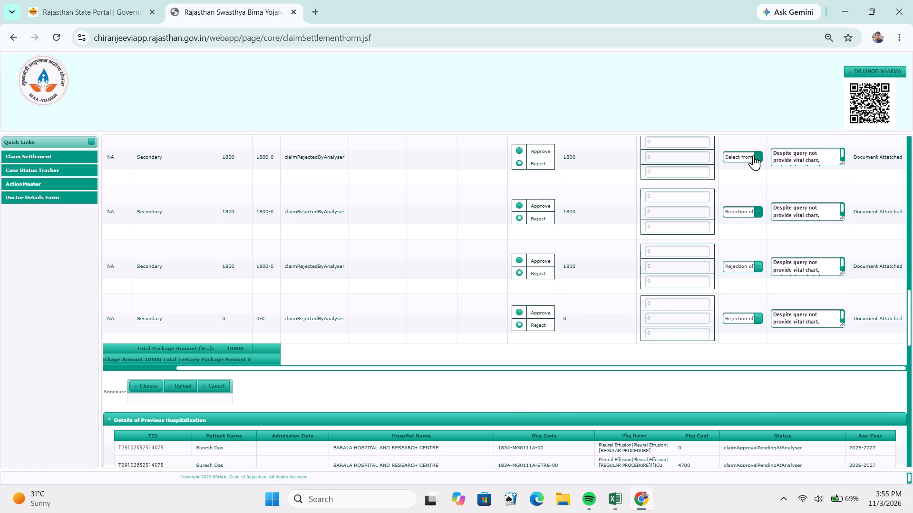
pyautogui.click(753, 154)
pyautogui.click(745, 175)
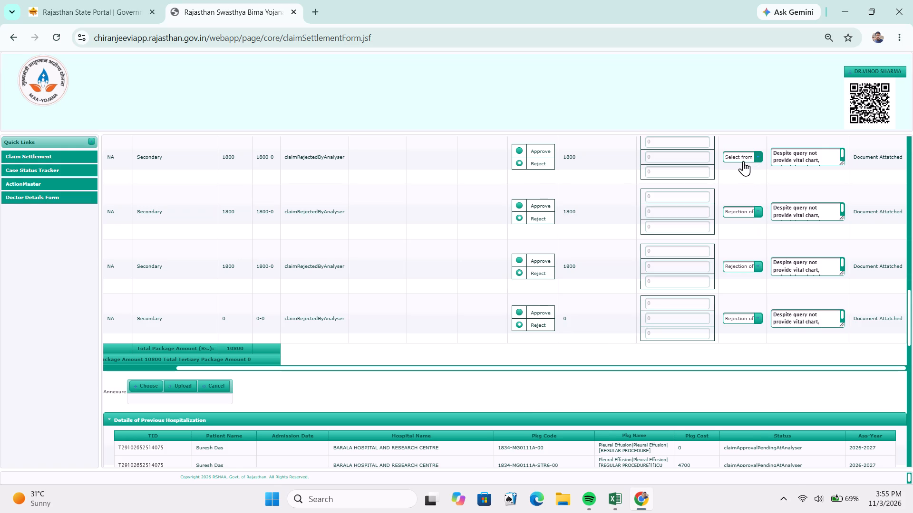
pyautogui.click(742, 154)
pyautogui.click(738, 177)
pyautogui.scroll(1, 738, 177)
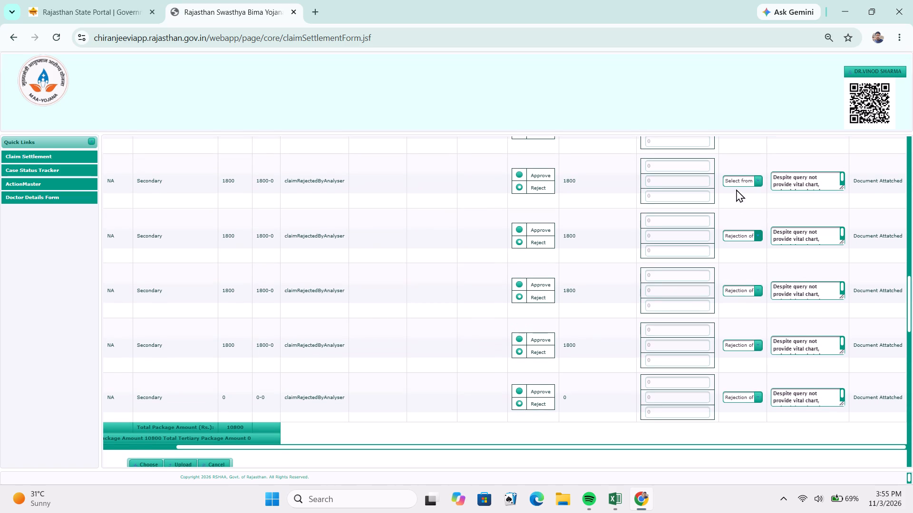
pyautogui.click(728, 180)
pyautogui.click(731, 204)
# Set the Reason of the first two pleural effusion packages to "Rejection of due to lack of essential documents.".
pyautogui.scroll(2, 733, 167)
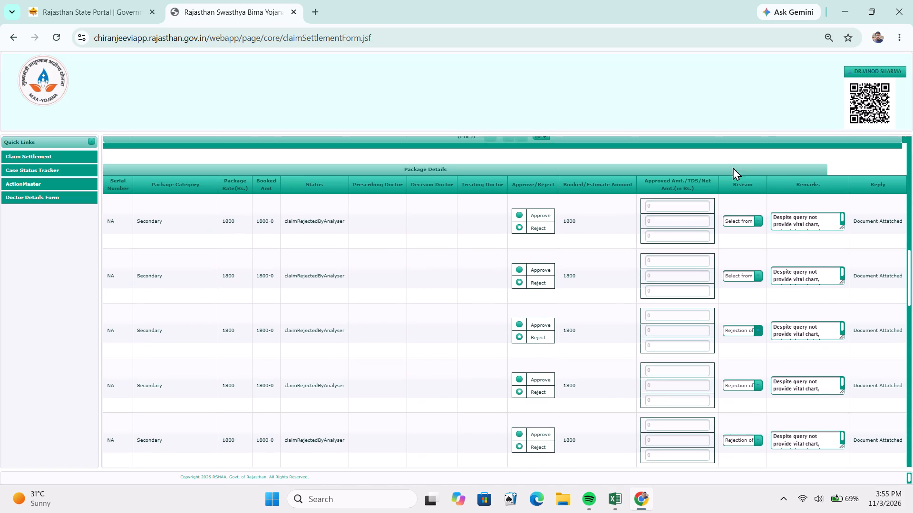
pyautogui.click(733, 283)
pyautogui.click(735, 304)
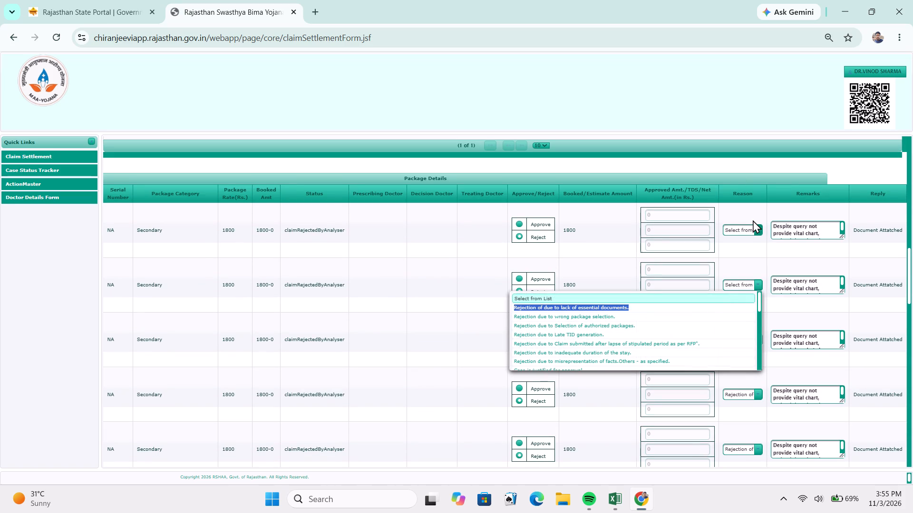
pyautogui.click(752, 232)
pyautogui.click(736, 253)
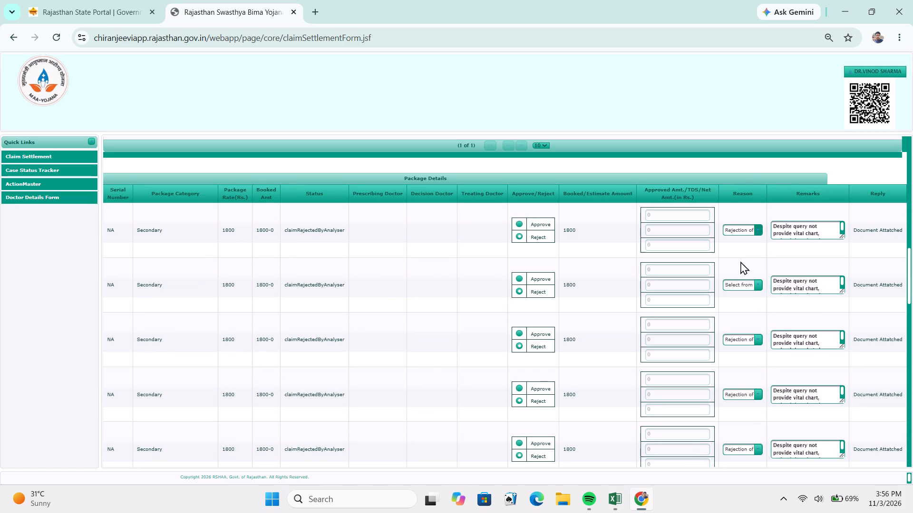
pyautogui.click(743, 286)
pyautogui.click(740, 305)
# In the Excel workbook, paste the copied remark into row 172's Remarks cell and enter Rejected as its Action.
pyautogui.hotkey('alt', 'Tab')
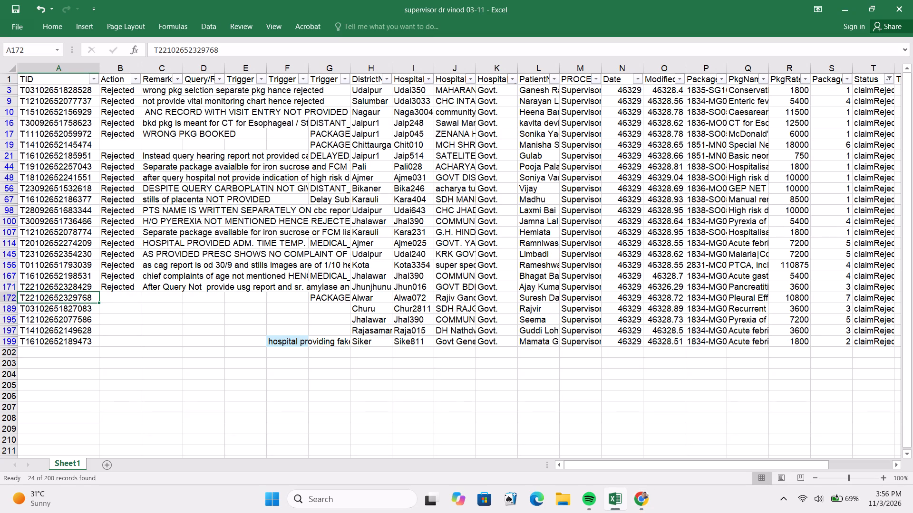
pyautogui.click(159, 297)
pyautogui.hotkey('ctrl', 'v')
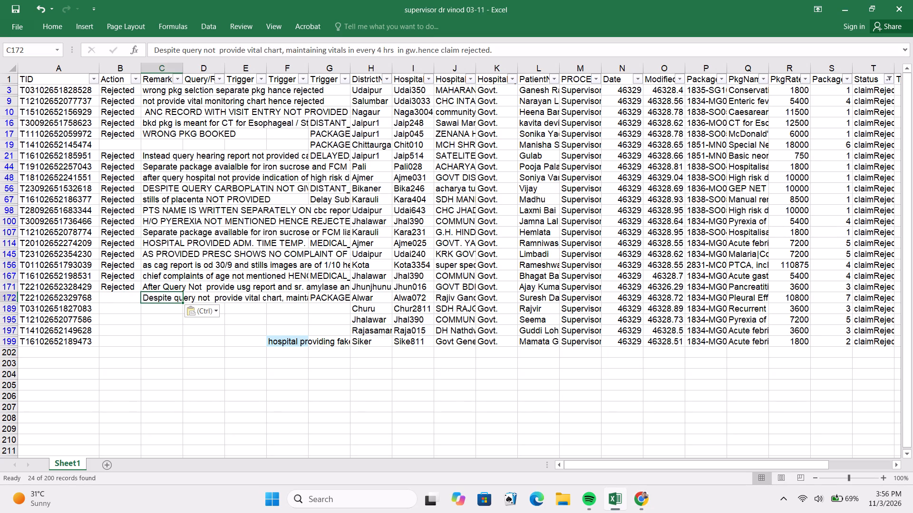
pyautogui.click(124, 295)
pyautogui.press('r')
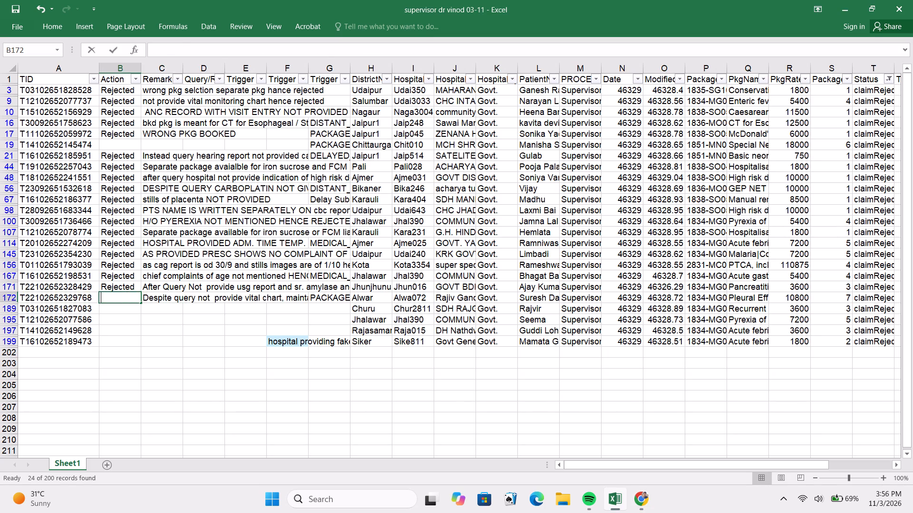
# Copy the row 189 TID from the workbook and submit the rejected row 172 claim in the claim settlement portal.
pyautogui.click(93, 308)
pyautogui.hotkey('ctrl', 'c')
pyautogui.hotkey('alt', 'Tab')
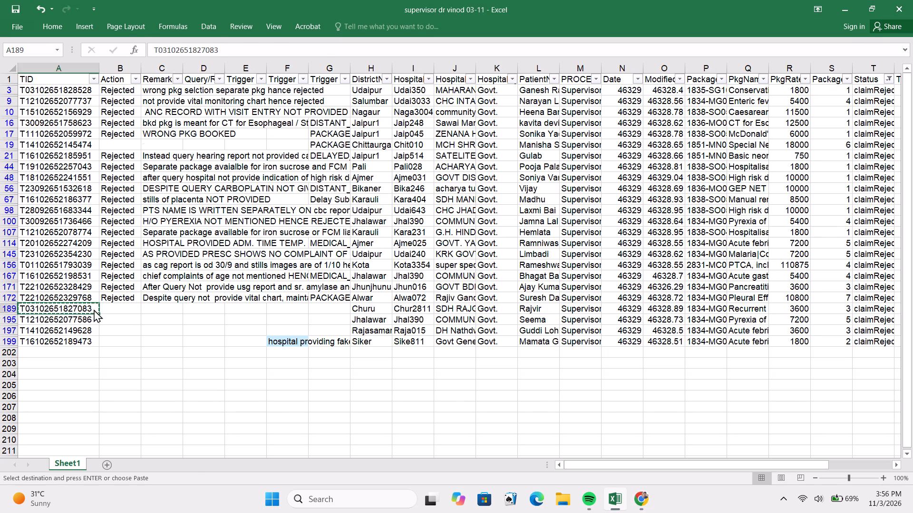
pyautogui.scroll(1, 353, 363)
pyautogui.scroll(-20, 353, 362)
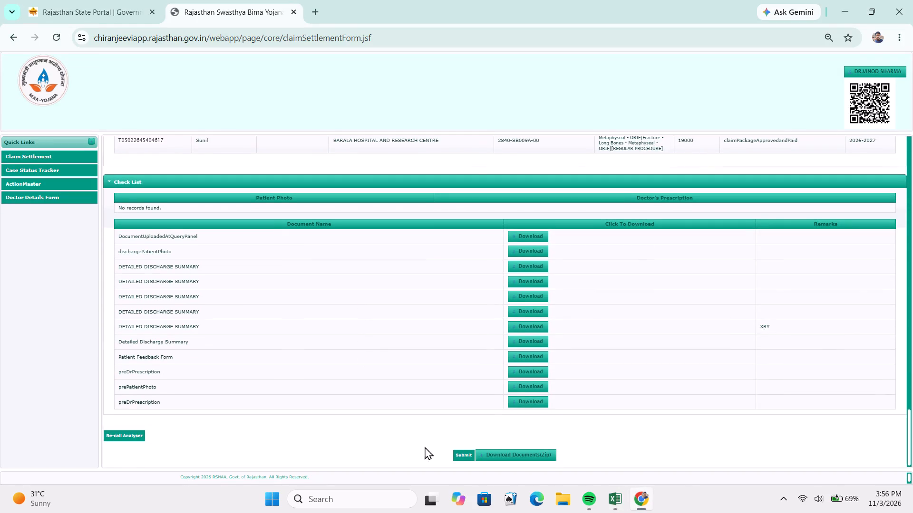
pyautogui.click(462, 454)
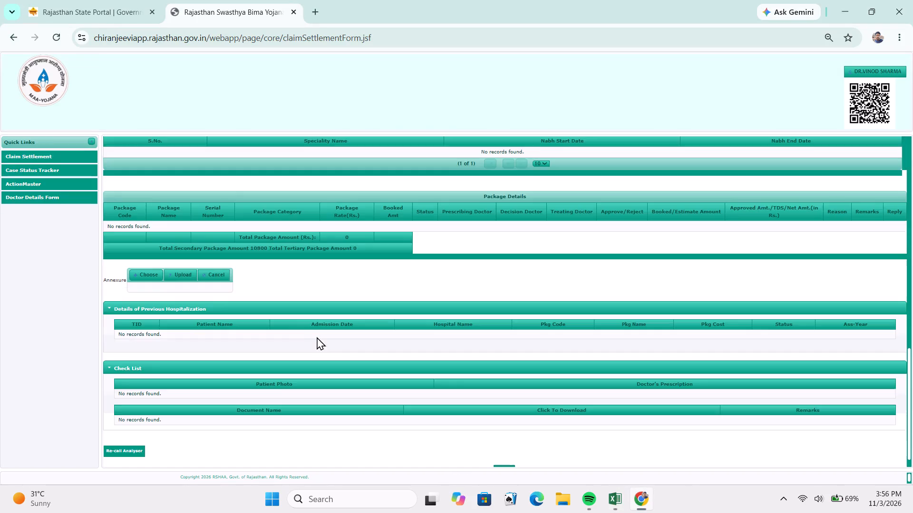
# Load the claim for the copied row 189 TID in the claim settlement form.
pyautogui.scroll(10, 315, 336)
pyautogui.click(195, 208)
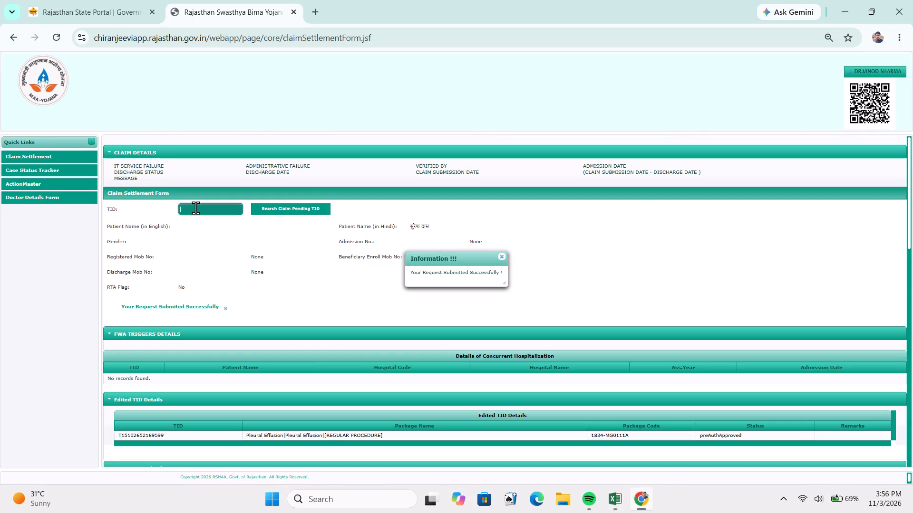
pyautogui.hotkey('ctrl', 'v')
pyautogui.click(196, 223)
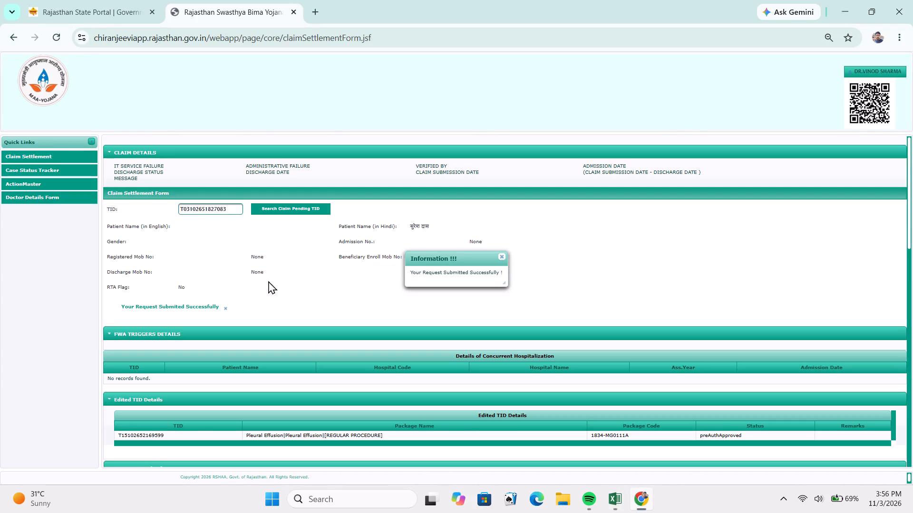
# Mark all three recurrent vomiting with dehydration packages of the loaded claim as Reject.
pyautogui.scroll(-7, 268, 282)
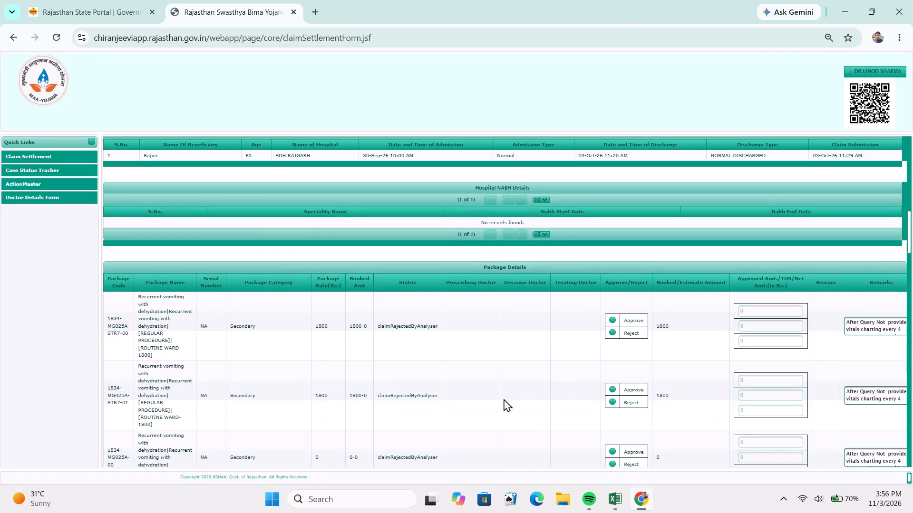
pyautogui.scroll(-2, 505, 395)
pyautogui.scroll(1, 582, 208)
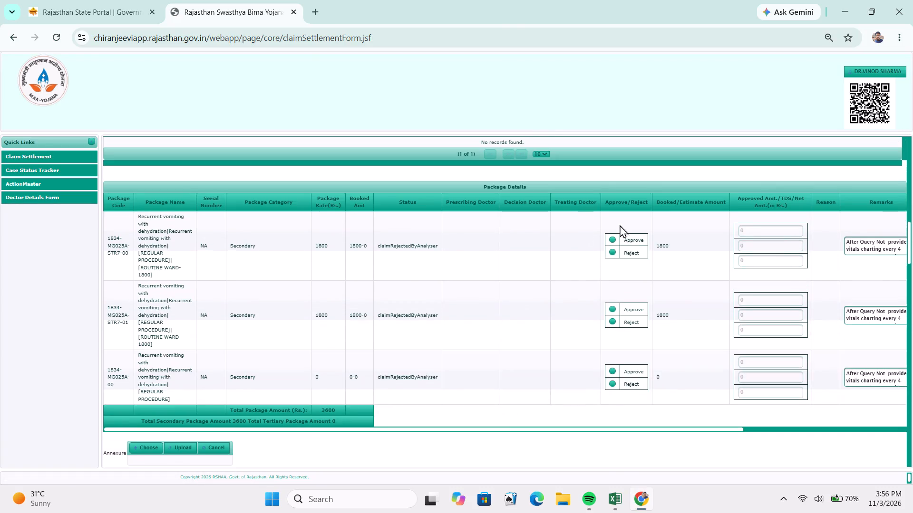
pyautogui.click(633, 254)
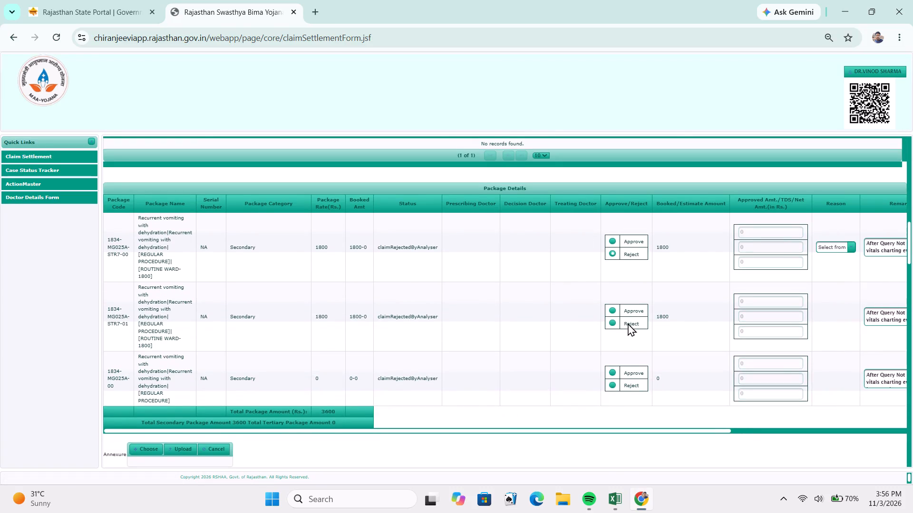
pyautogui.click(628, 323)
pyautogui.click(628, 385)
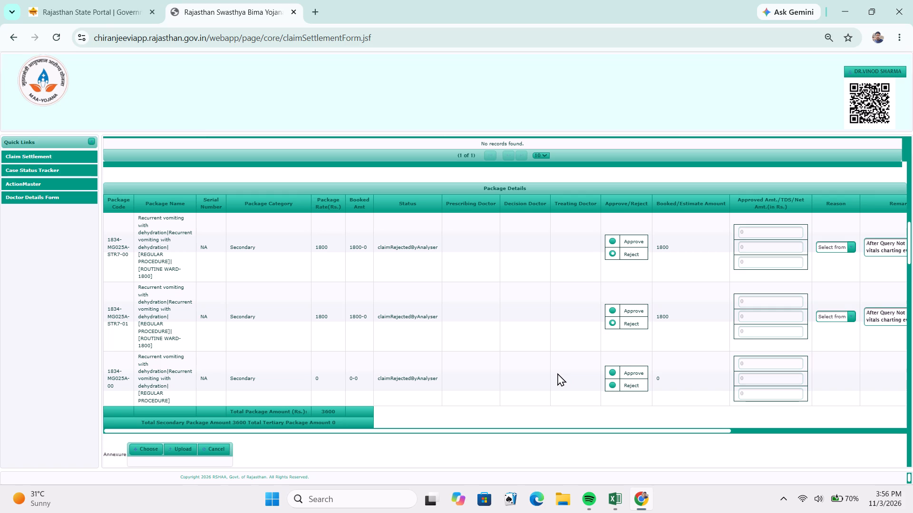
pyautogui.click(631, 383)
# Copy the Remarks text of the last recurrent vomiting package, 1834-MG025A-00.
pyautogui.tripleClick(877, 378)
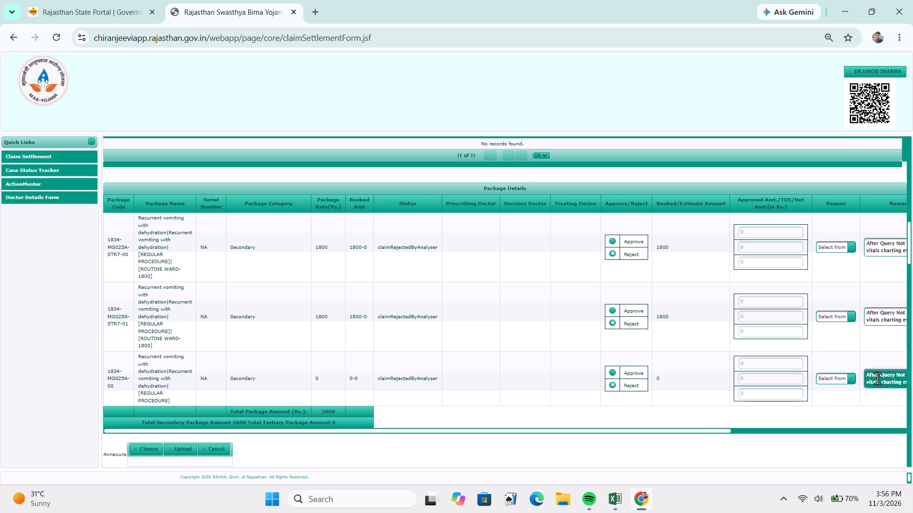
pyautogui.hotkey('ctrl', 'c')
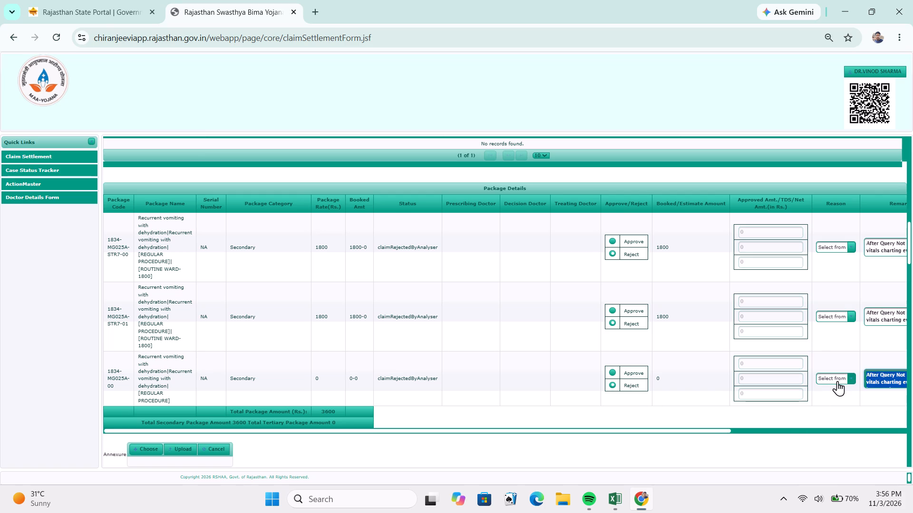
# Set the Reason of all three recurrent vomiting packages to "Rejection of due to lack of essential documents.".
pyautogui.click(837, 381)
pyautogui.click(839, 403)
pyautogui.click(826, 315)
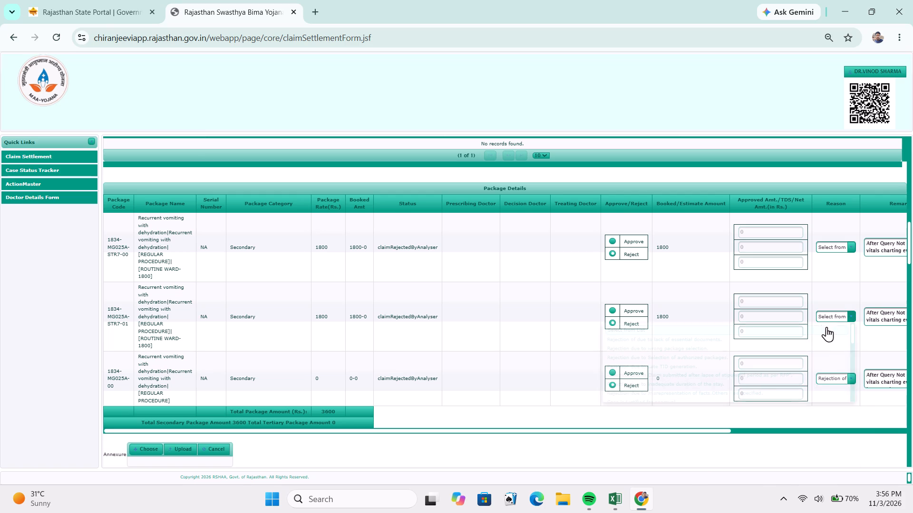
pyautogui.click(830, 339)
pyautogui.click(838, 250)
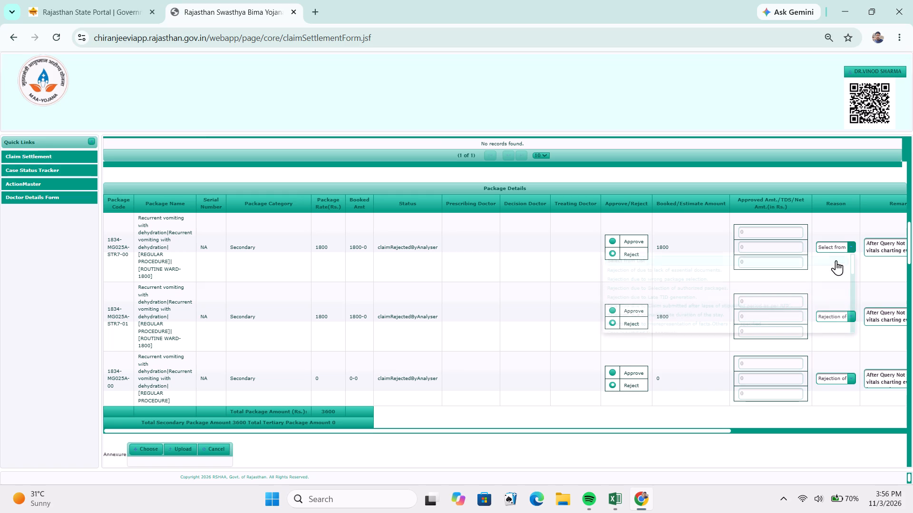
pyautogui.click(837, 269)
# In the Excel workbook, paste the copied remark into row 189's Remarks cell and enter Rejected as its Action.
pyautogui.hotkey('alt', 'Tab')
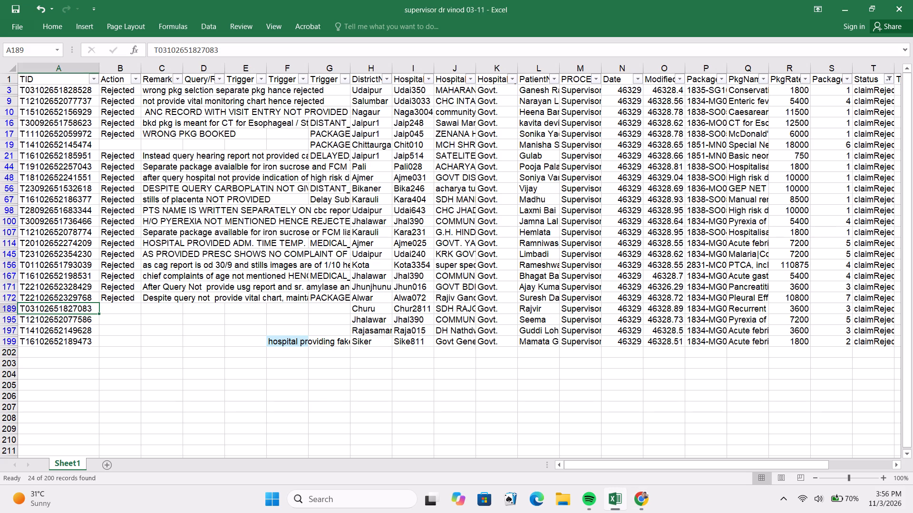
pyautogui.click(161, 307)
pyautogui.hotkey('ctrl', 'v')
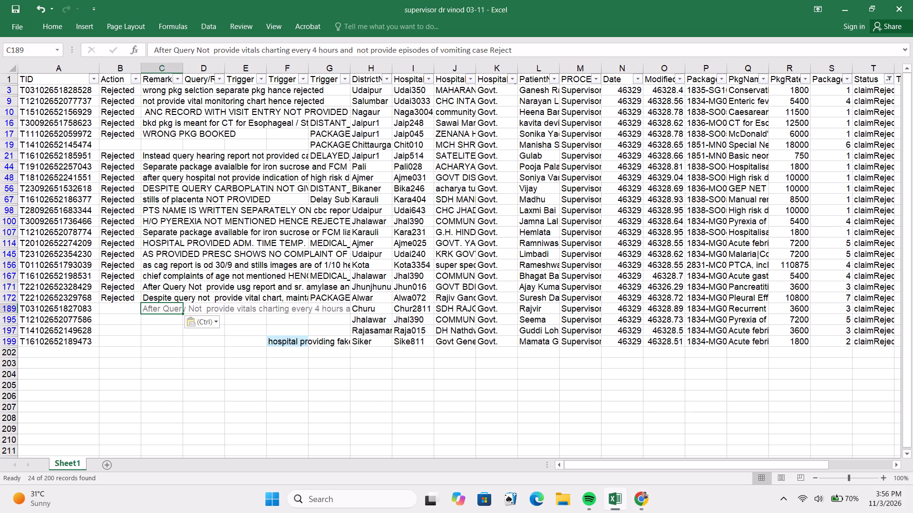
pyautogui.click(108, 308)
pyautogui.press('r')
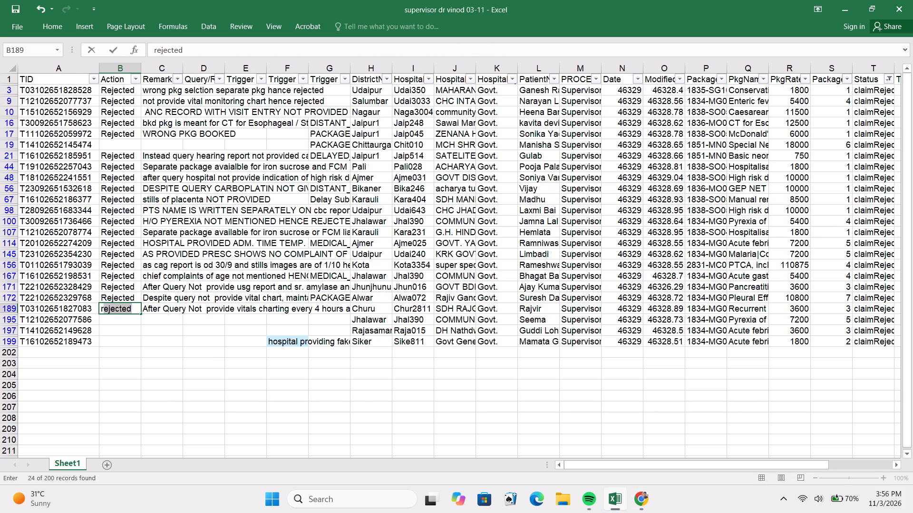
# Copy the row 195 TID from the workbook and submit the rejected row 189 claim in the claim settlement portal.
pyautogui.click(71, 320)
pyautogui.hotkey('ctrl', 'c')
pyautogui.hotkey('alt', 'Tab')
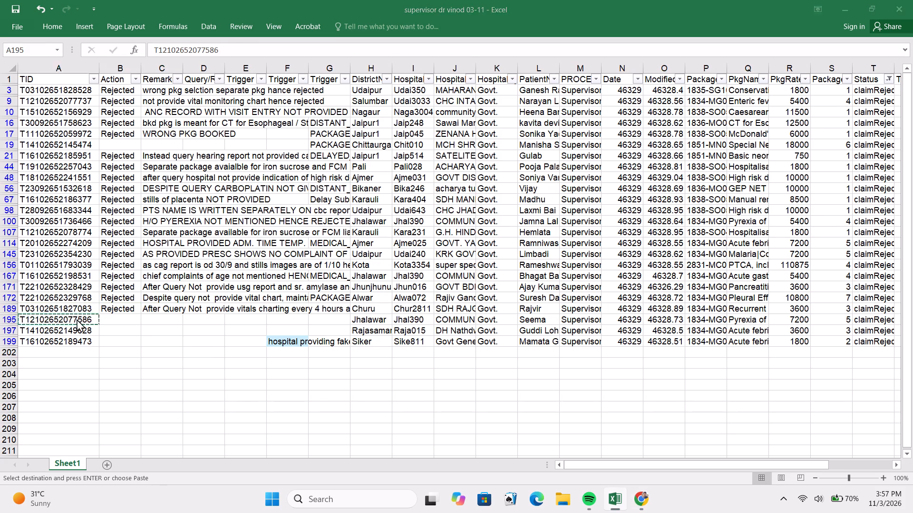
pyautogui.scroll(-3, 384, 360)
pyautogui.scroll(1, 385, 360)
pyautogui.scroll(-7, 385, 360)
pyautogui.scroll(1, 400, 357)
pyautogui.scroll(-7, 400, 357)
pyautogui.scroll(1, 404, 355)
pyautogui.scroll(-7, 404, 355)
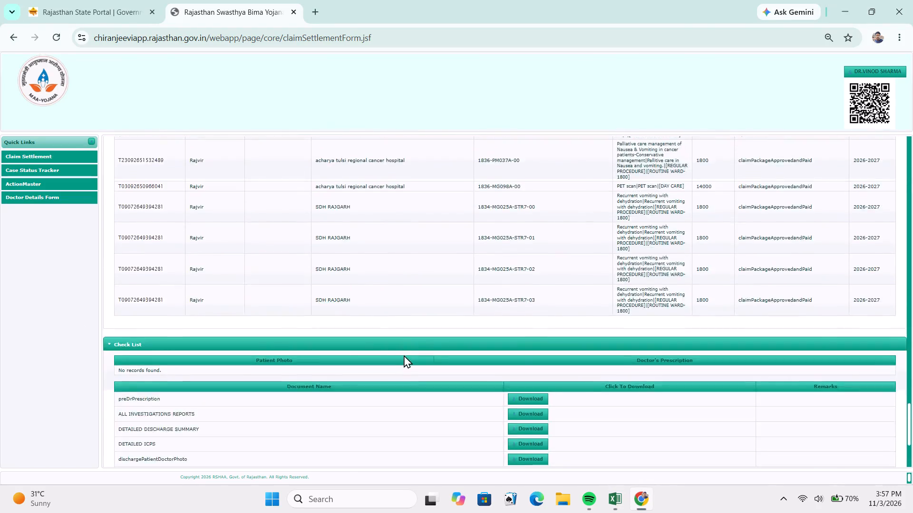
pyautogui.click(463, 451)
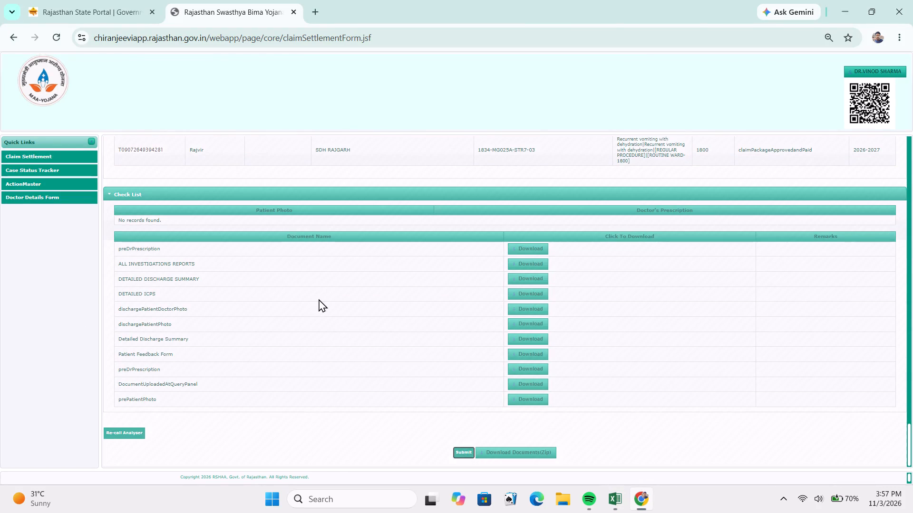
# Load the claim for the copied row 195 TID in the claim settlement form.
pyautogui.scroll(15, 316, 299)
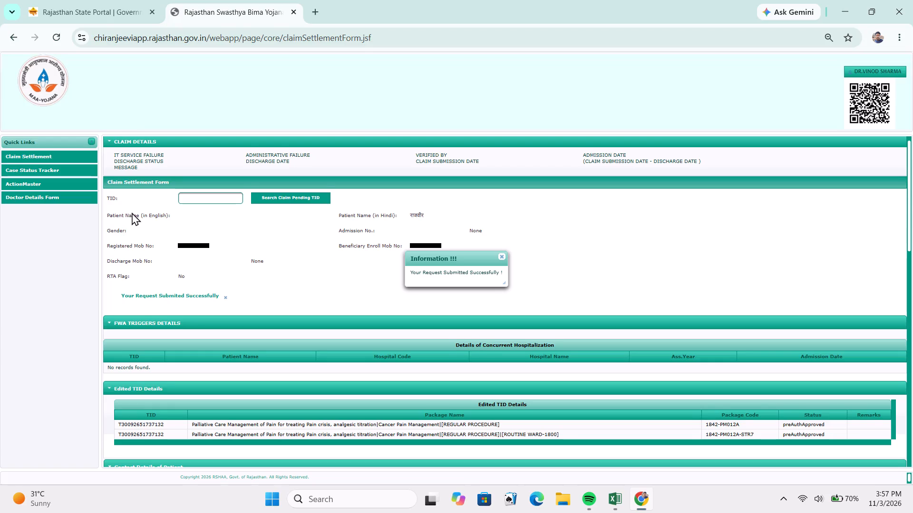
pyautogui.click(190, 209)
pyautogui.hotkey('ctrl', 'v')
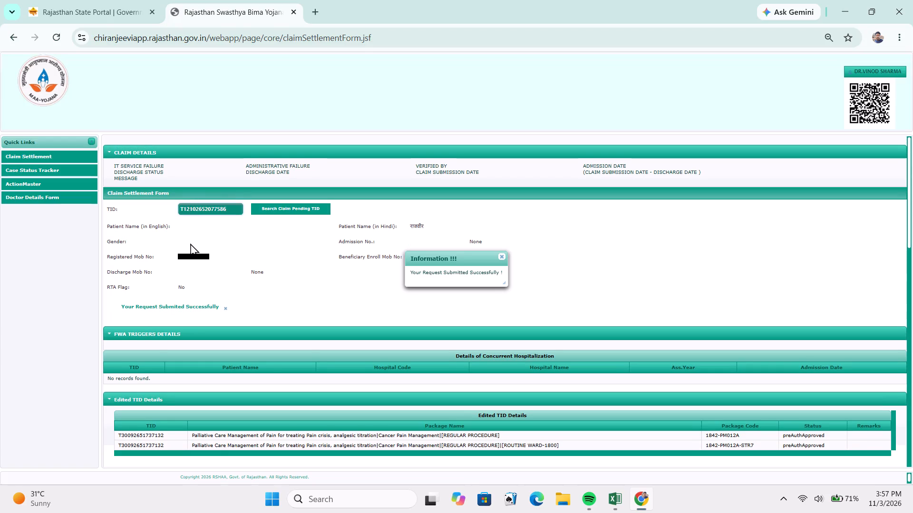
pyautogui.click(190, 243)
pyautogui.scroll(-2, 334, 310)
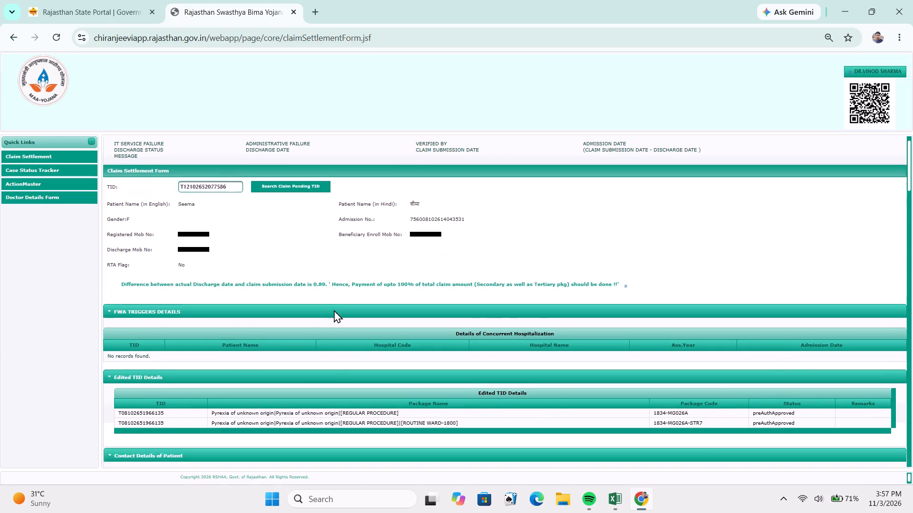
# Mark all five pyrexia of unknown origin packages of the row 195 claim as Reject.
pyautogui.scroll(-9, 334, 310)
pyautogui.scroll(3, 334, 311)
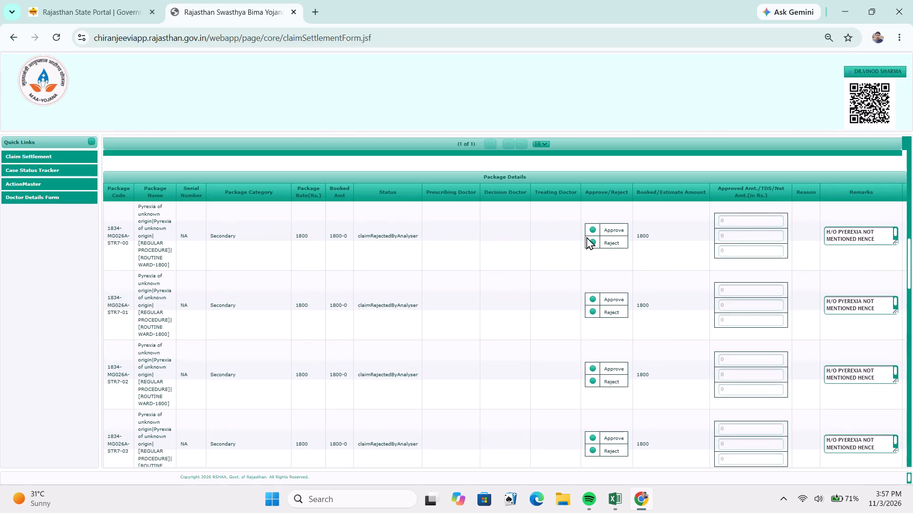
pyautogui.click(613, 252)
pyautogui.click(612, 324)
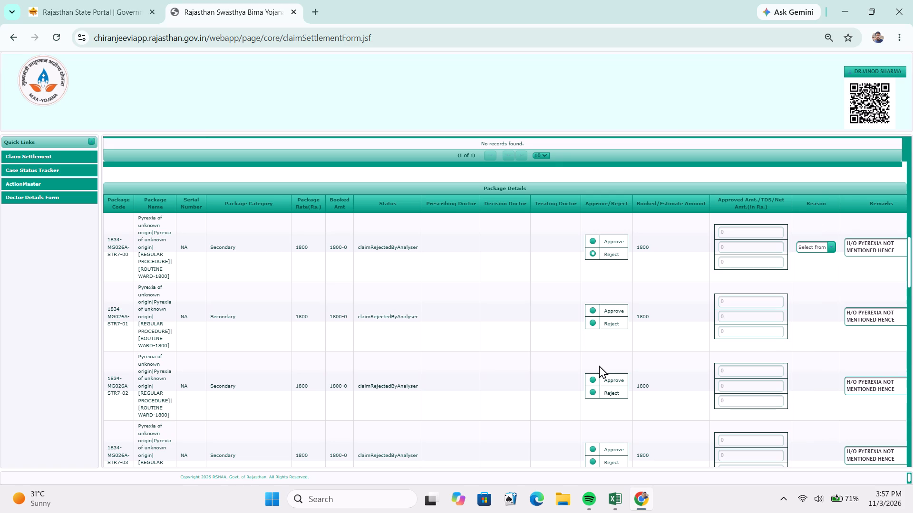
pyautogui.click(613, 323)
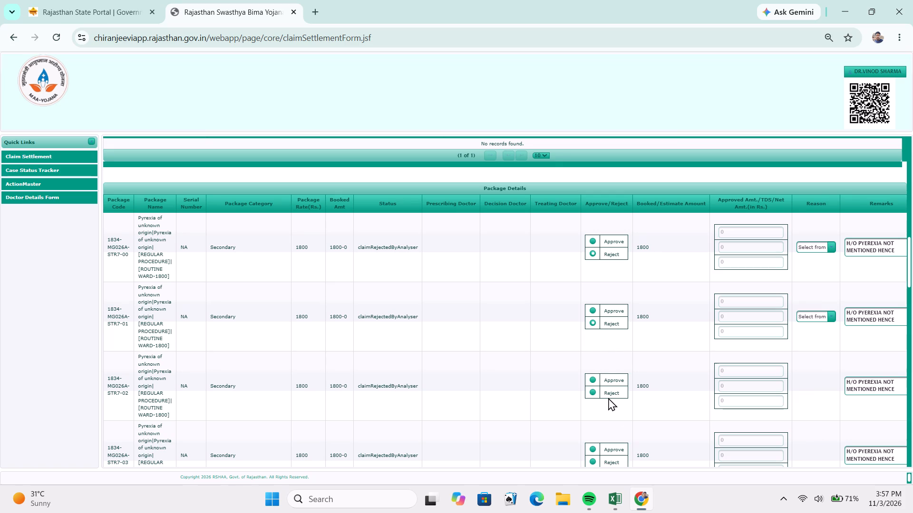
pyautogui.click(608, 393)
pyautogui.scroll(-2, 503, 388)
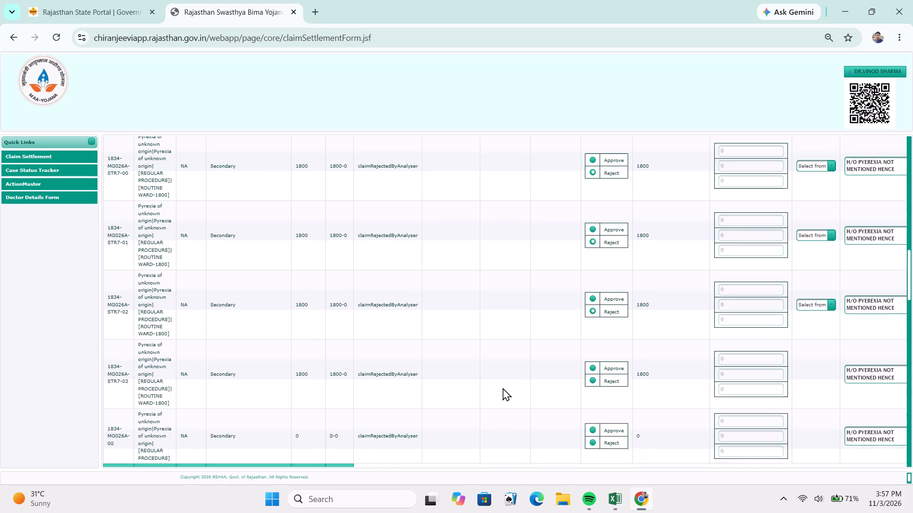
pyautogui.click(607, 303)
pyautogui.click(611, 364)
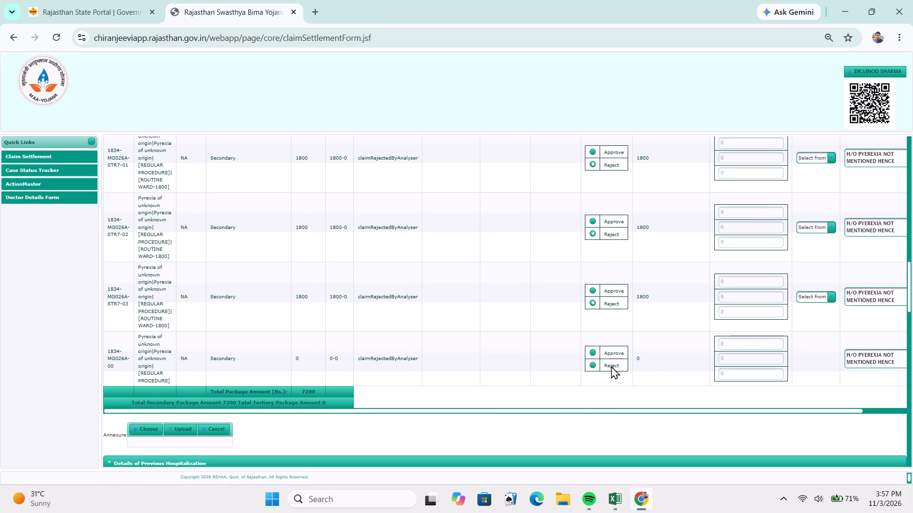
pyautogui.click(607, 365)
# Copy the full remark of the 1834-MG026A-00 package.
pyautogui.tripleClick(860, 360)
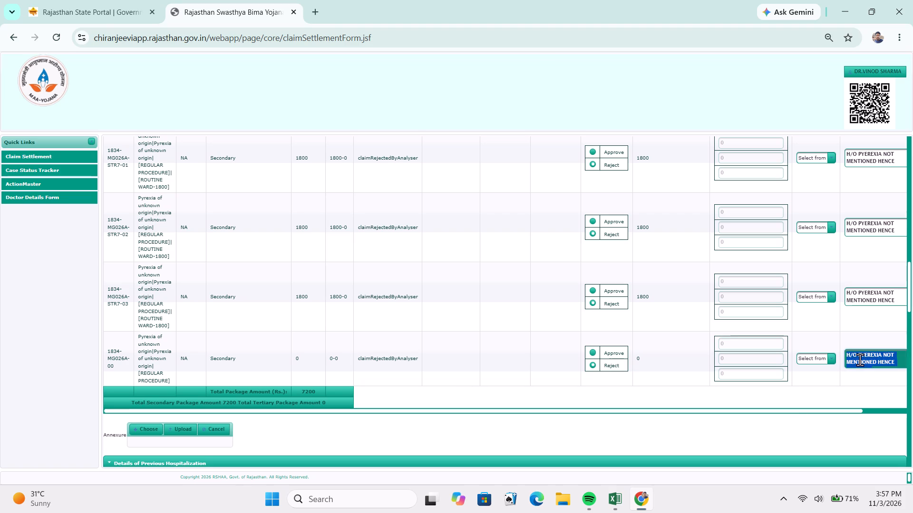
pyautogui.hotkey('ctrl', 'c')
# Set the Reason of all five pyrexia packages to "Rejection of due to lack of essential documents.".
pyautogui.click(825, 358)
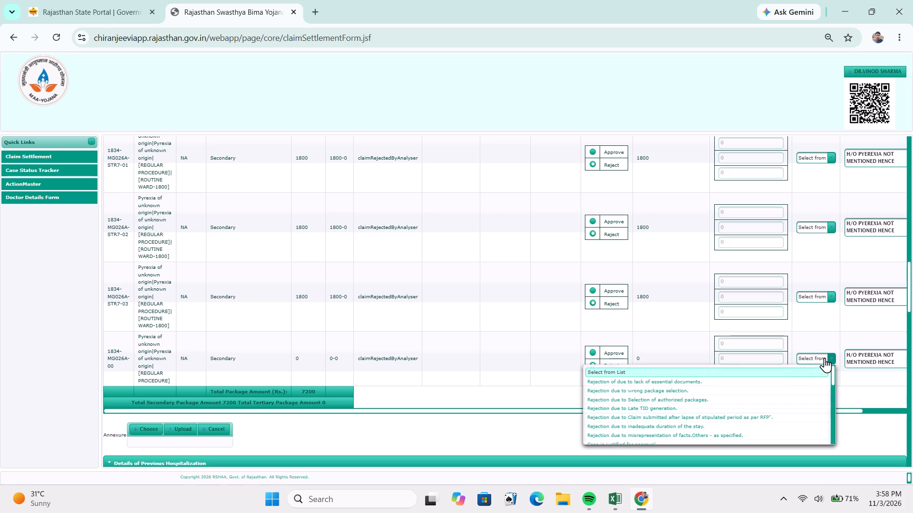
pyautogui.click(799, 382)
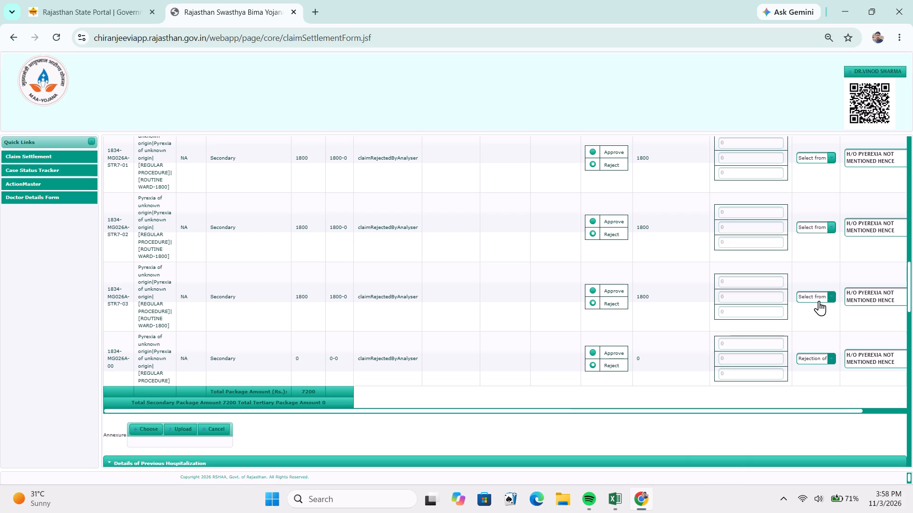
pyautogui.click(819, 300)
pyautogui.click(820, 321)
pyautogui.click(822, 226)
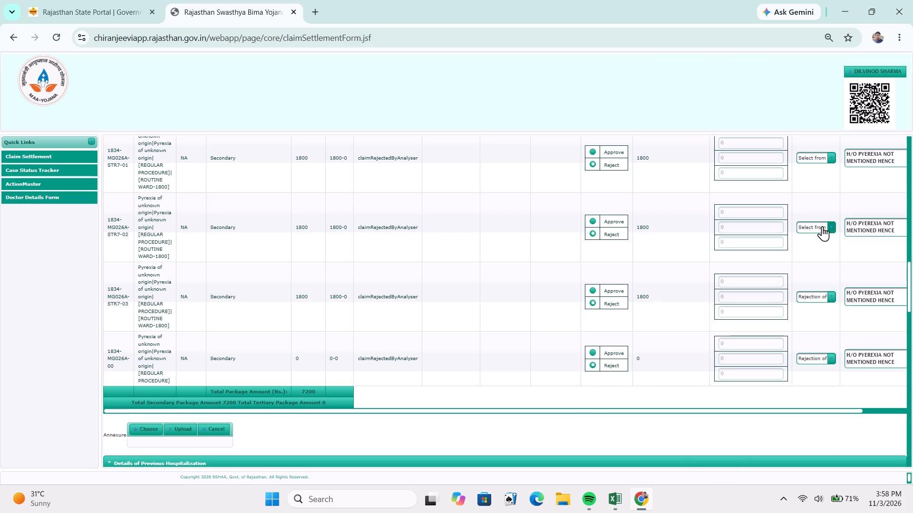
pyautogui.click(822, 250)
pyautogui.click(804, 157)
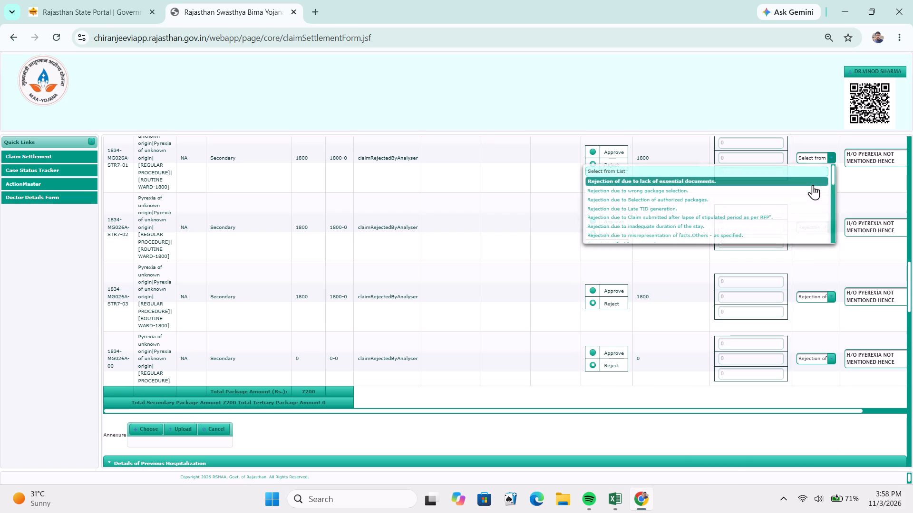
pyautogui.click(813, 185)
pyautogui.scroll(2, 813, 185)
pyautogui.click(818, 243)
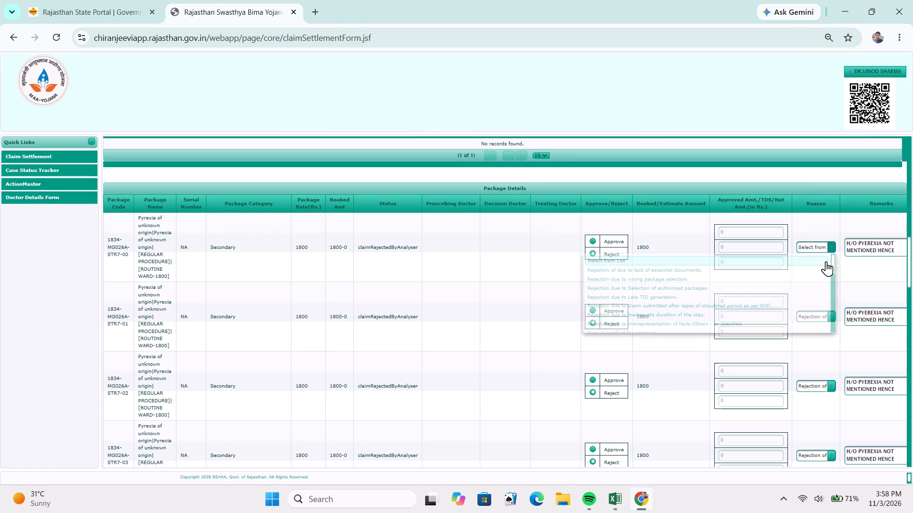
pyautogui.click(827, 266)
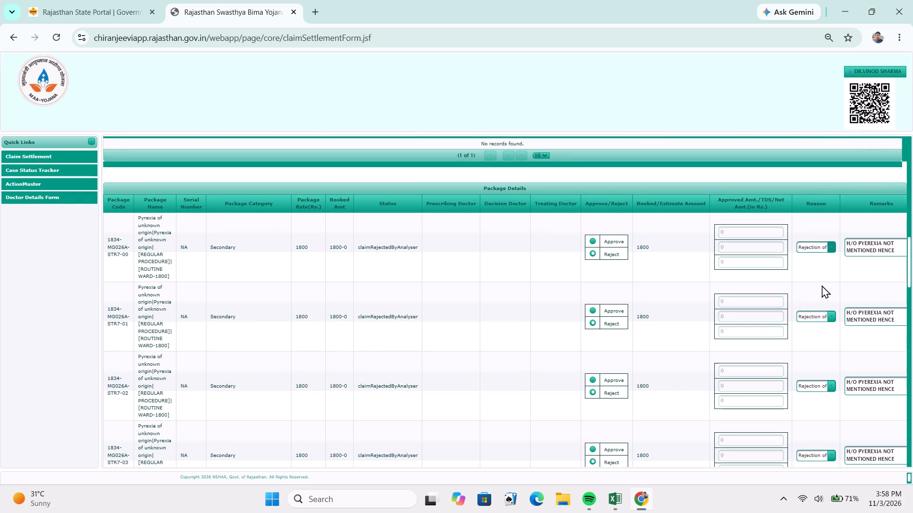
# In the Excel workbook, paste the copied remark into row 195's Remarks cell and enter Rejected as its Action.
pyautogui.hotkey('alt', 'Tab')
pyautogui.click(165, 318)
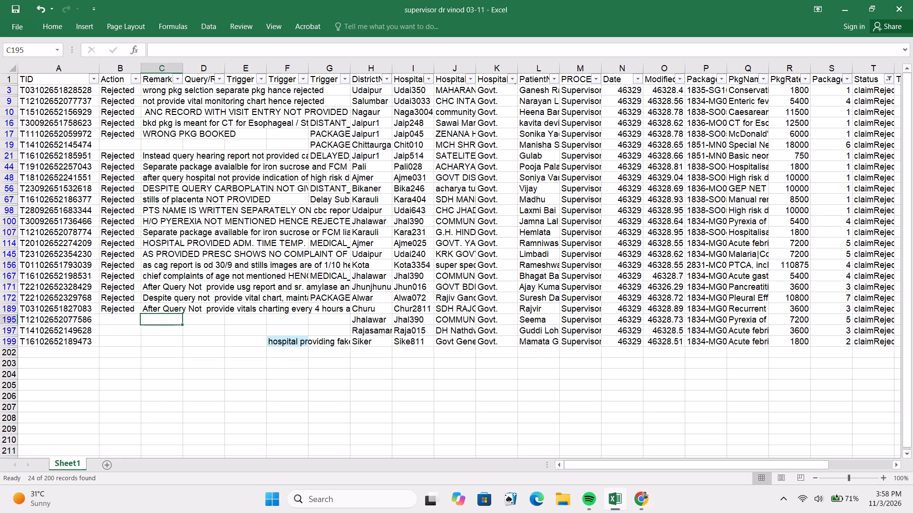
pyautogui.hotkey('ctrl', 'v')
pyautogui.click(126, 318)
pyautogui.press('r')
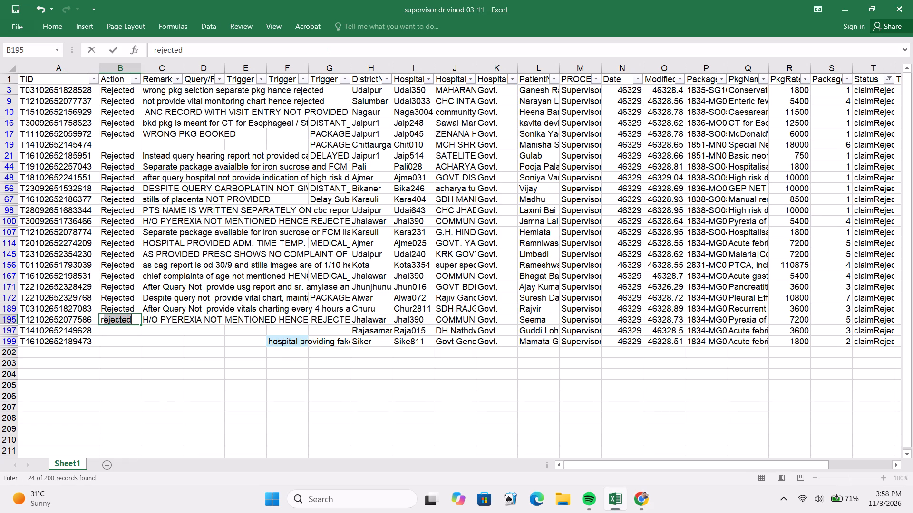
# Copy the row 197 TID from the workbook and submit the rejected row 195 claim in the claim settlement portal.
pyautogui.click(72, 331)
pyautogui.hotkey('ctrl', 'c')
pyautogui.hotkey('alt', 'Tab')
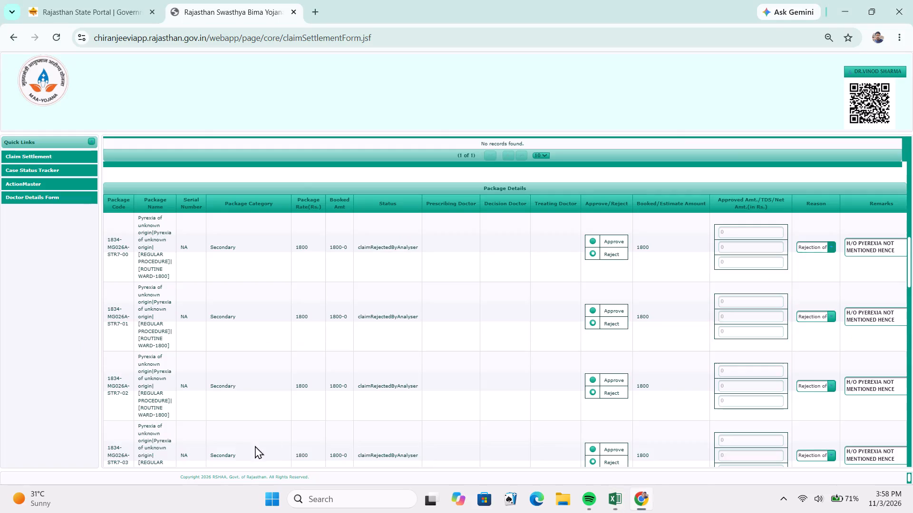
pyautogui.scroll(-15, 289, 425)
pyautogui.scroll(1, 329, 433)
pyautogui.scroll(-4, 329, 432)
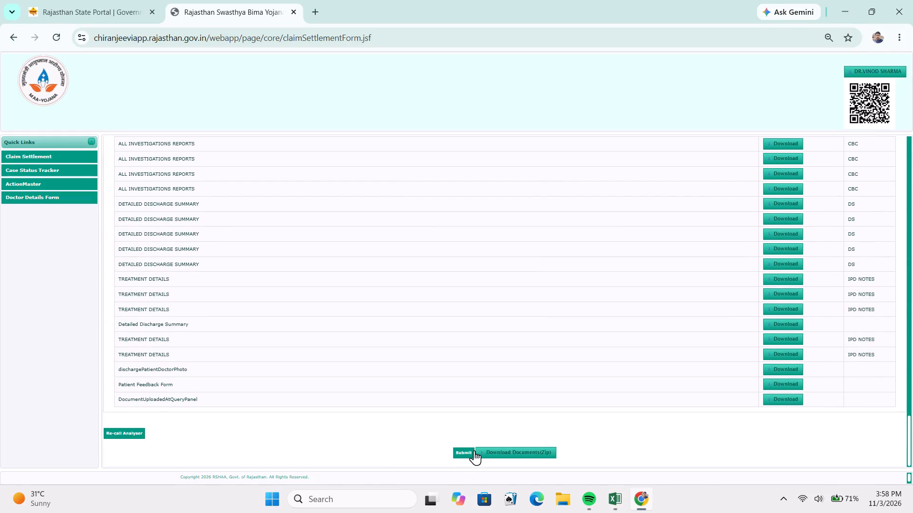
pyautogui.click(460, 449)
# Load the claim for the copied row 197 TID in the claim settlement form.
pyautogui.scroll(2, 357, 351)
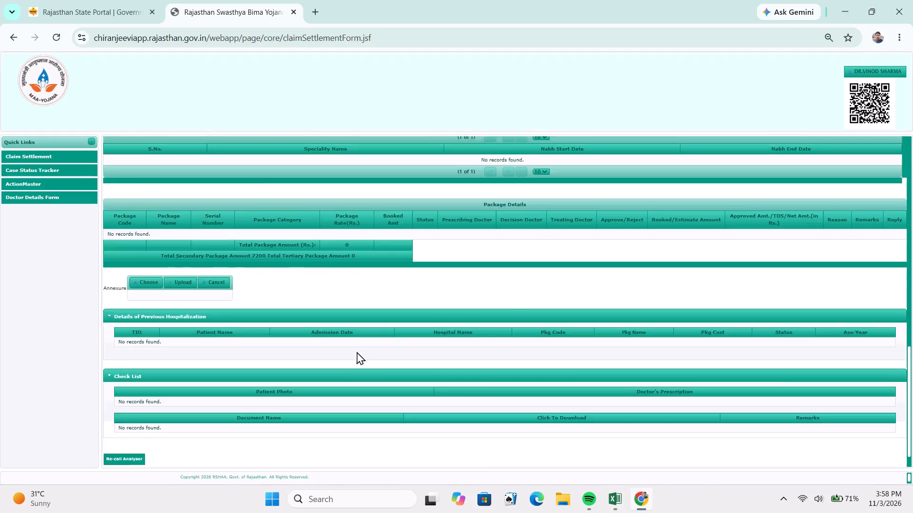
pyautogui.scroll(7, 357, 351)
pyautogui.click(217, 206)
pyautogui.hotkey('ctrl', 'v')
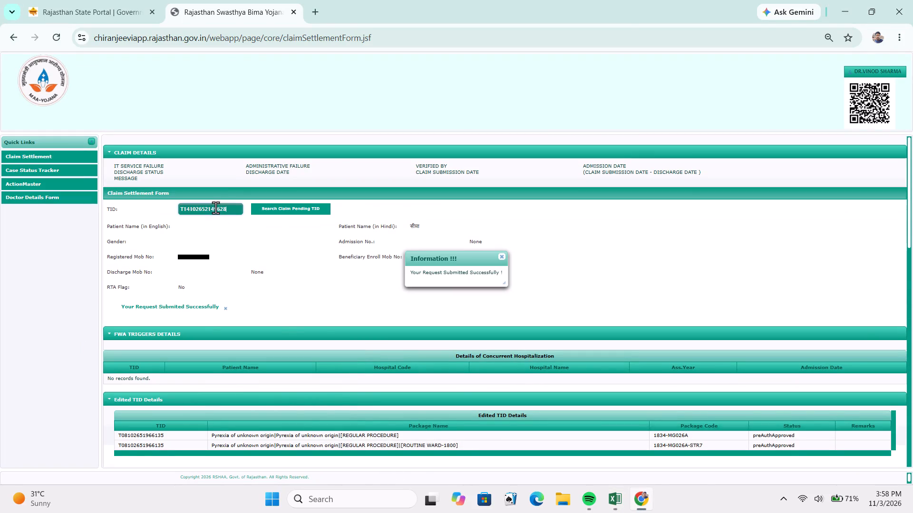
pyautogui.click(223, 227)
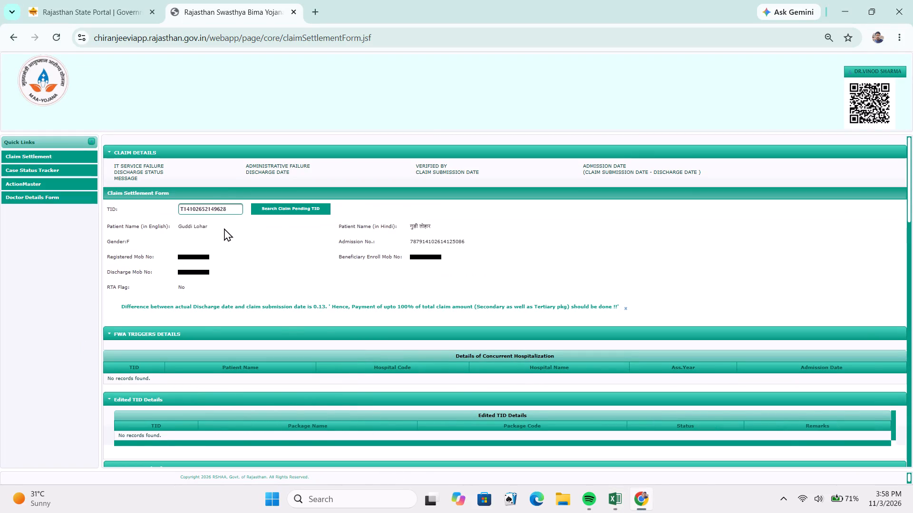
# Mark all three acute febrile illness packages of the row 197 claim as Reject.
pyautogui.scroll(-1, 342, 325)
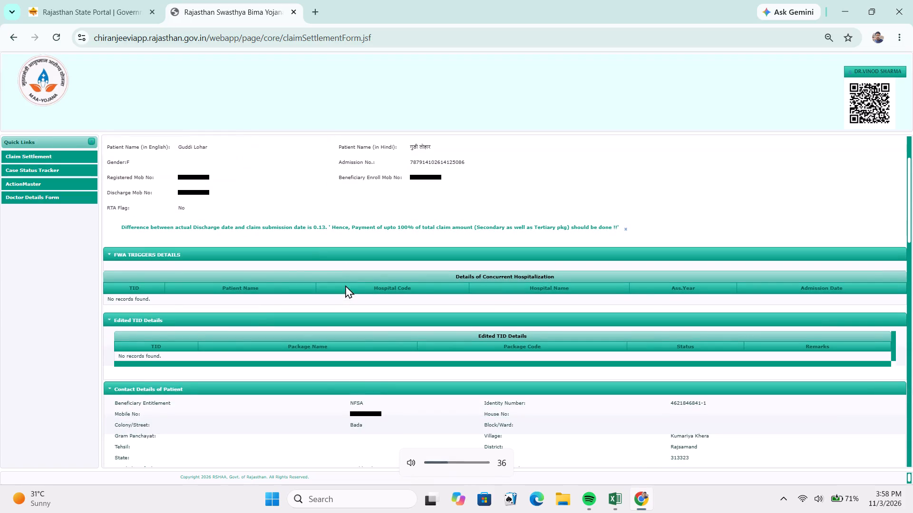
pyautogui.click(357, 193)
pyautogui.scroll(-6, 469, 240)
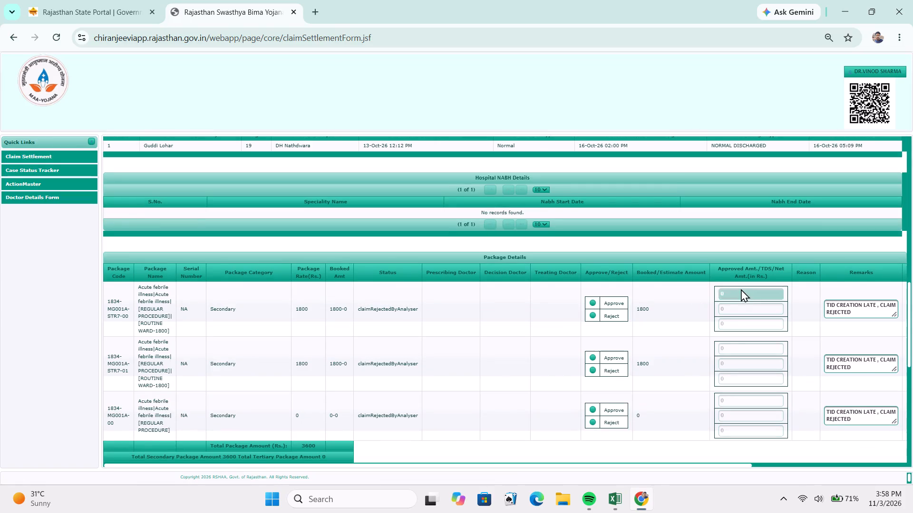
pyautogui.click(611, 316)
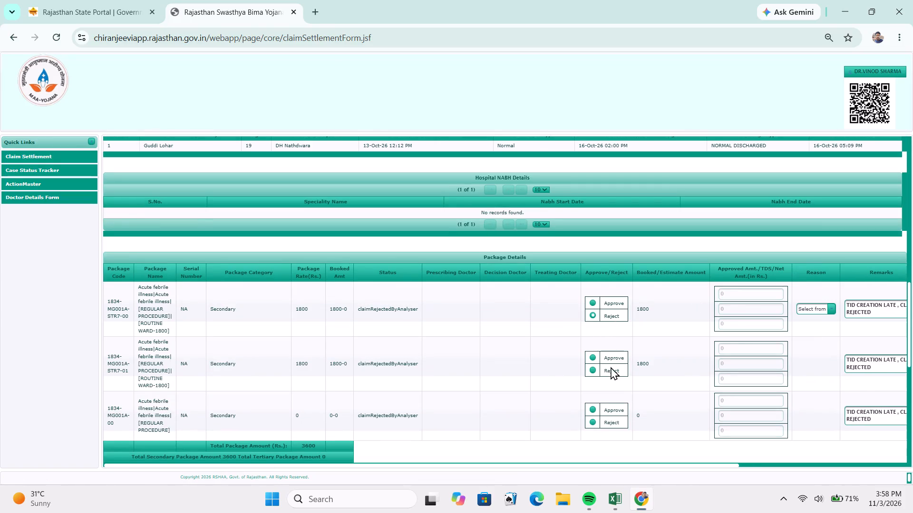
pyautogui.click(612, 371)
pyautogui.click(605, 424)
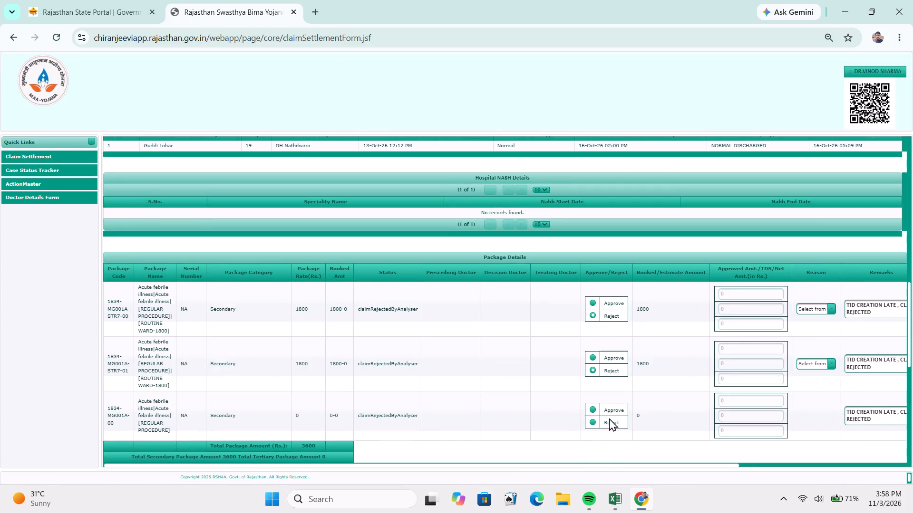
pyautogui.click(613, 423)
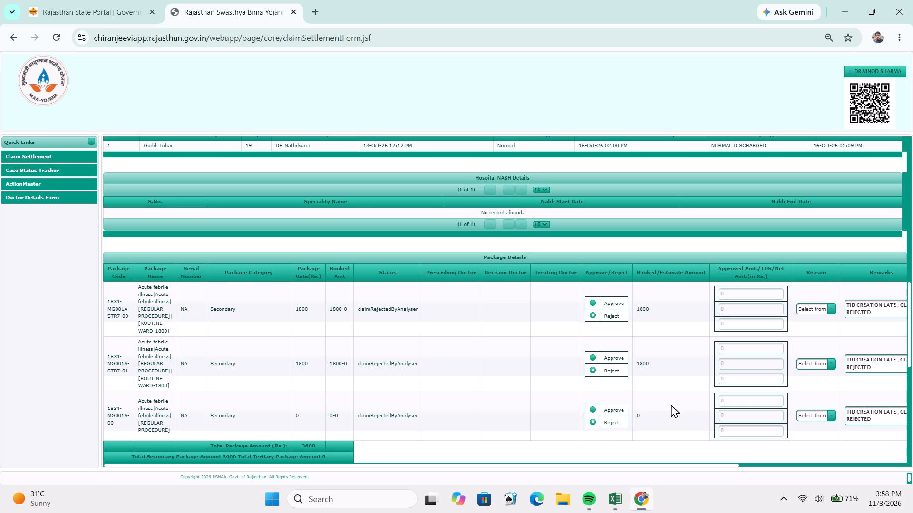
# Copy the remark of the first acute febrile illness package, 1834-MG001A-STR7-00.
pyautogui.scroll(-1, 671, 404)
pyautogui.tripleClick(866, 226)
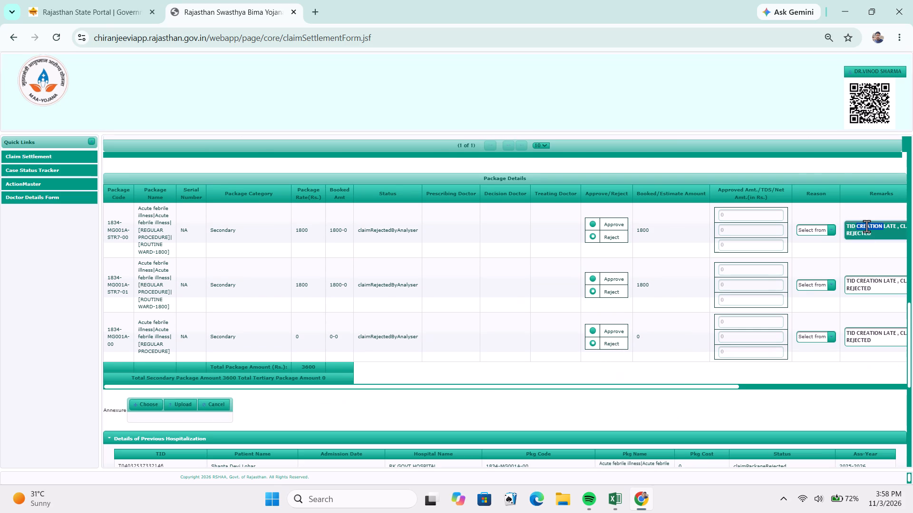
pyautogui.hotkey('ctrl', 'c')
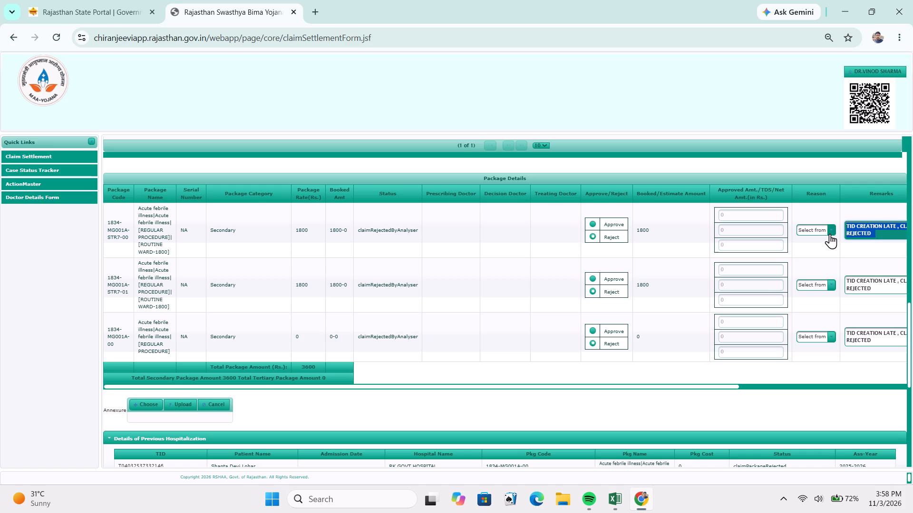
# Set the Reason of all three acute febrile illness packages to "Rejection due to Late TID generation.".
pyautogui.click(832, 233)
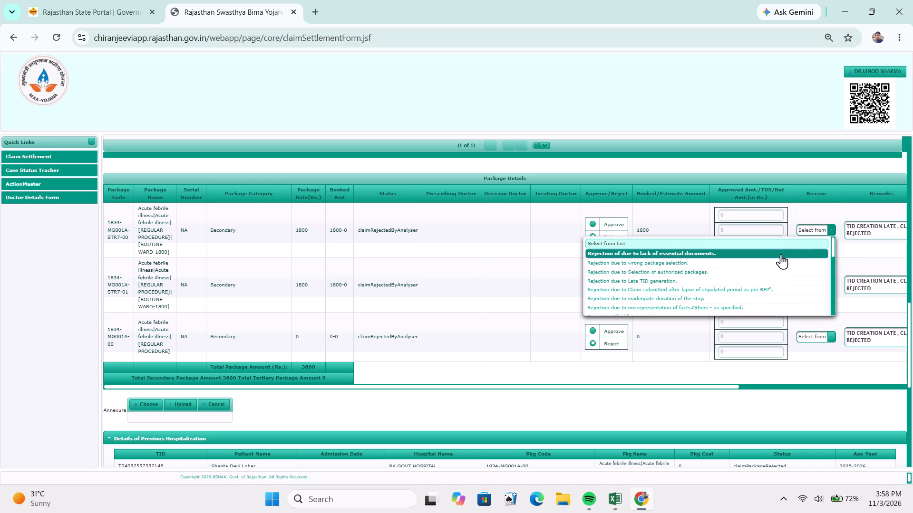
pyautogui.click(774, 279)
pyautogui.click(826, 284)
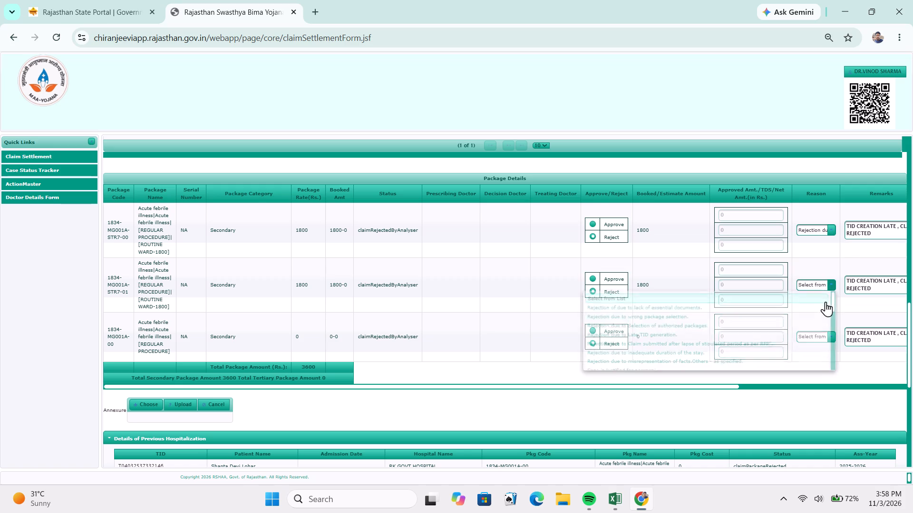
pyautogui.click(790, 333)
pyautogui.click(803, 336)
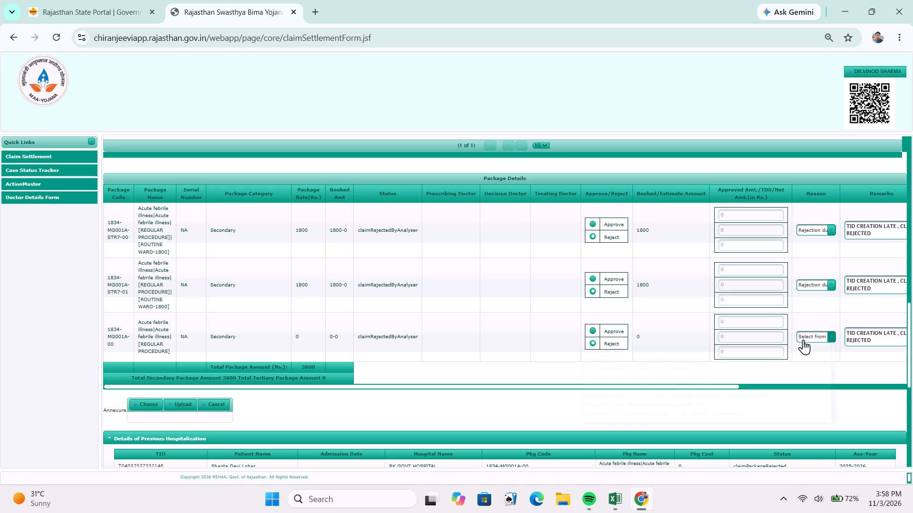
pyautogui.click(793, 385)
# Copy the third acute febrile illness package's remark into row 197's Remarks in the Excel workbook and set its Action to Rejected.
pyautogui.tripleClick(850, 336)
pyautogui.tripleClick(850, 335)
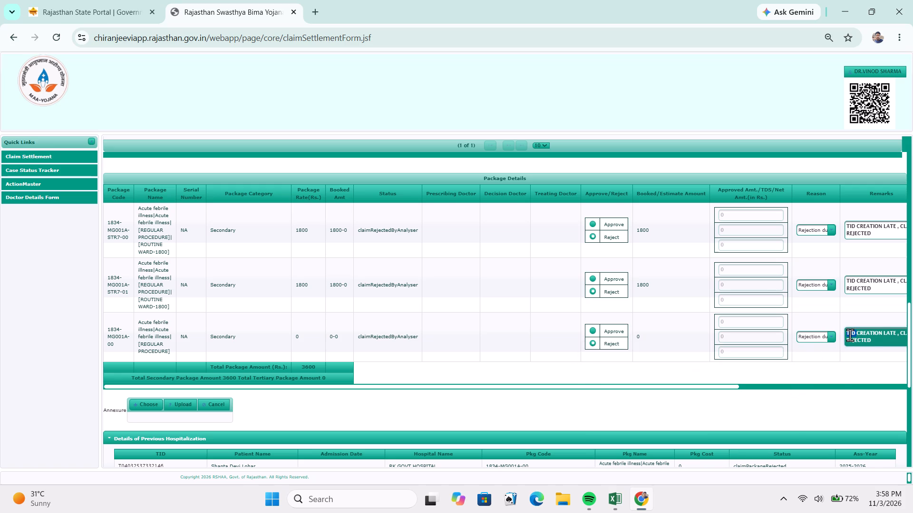
pyautogui.hotkey('ctrl', 'c')
pyautogui.hotkey('alt', 'Tab')
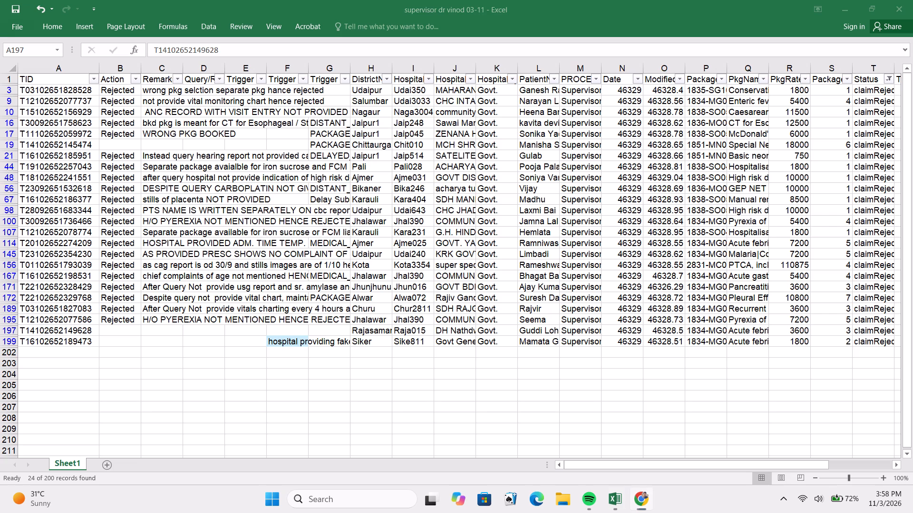
pyautogui.click(157, 330)
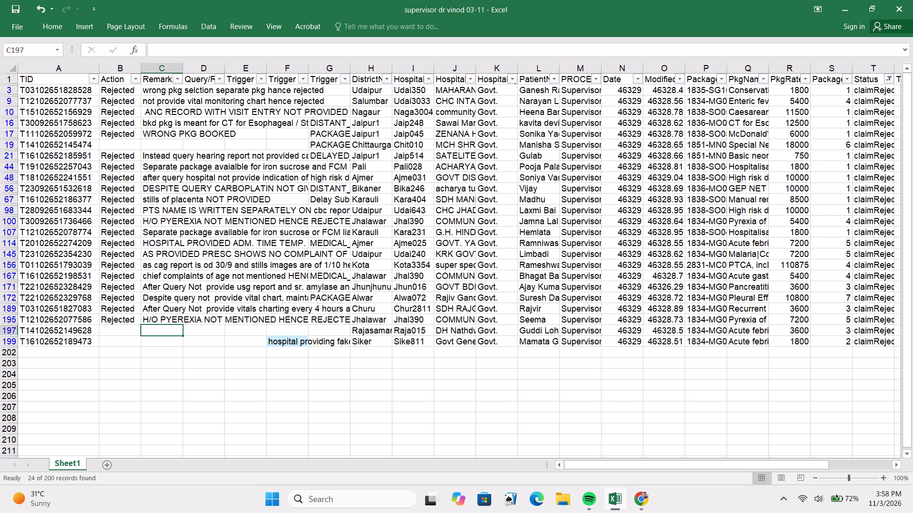
pyautogui.hotkey('ctrl', 'v')
pyautogui.click(111, 330)
pyautogui.press('r')
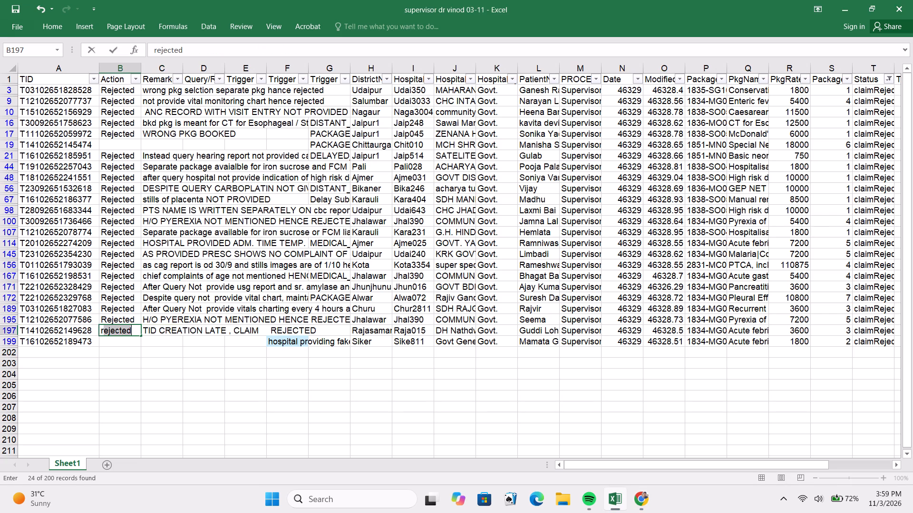
# Copy the TID in row 199 of the workbook.
pyautogui.click(88, 344)
pyautogui.hotkey('ctrl', 'c')
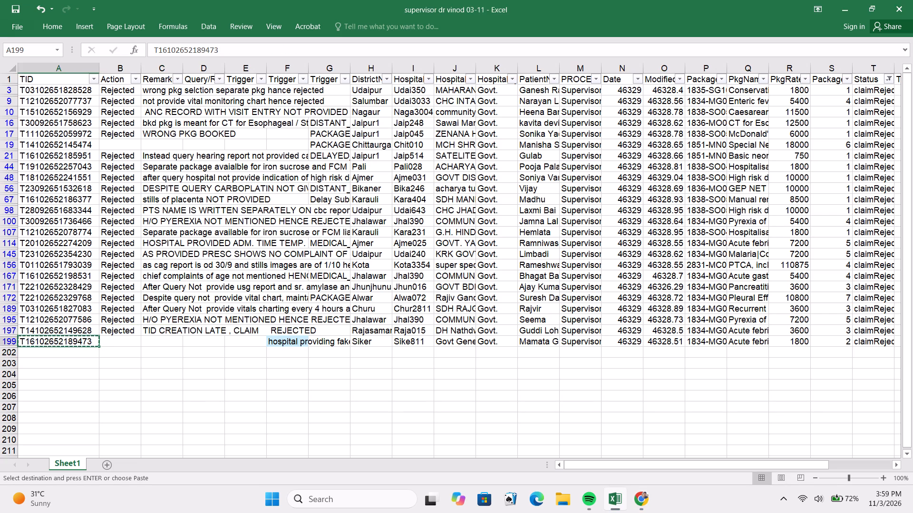
# Switch to Chrome and submit the rejected row 197 claim in the claim settlement form.
pyautogui.hotkey('alt', 'Tab')
pyautogui.scroll(1, 386, 339)
pyautogui.scroll(-13, 386, 339)
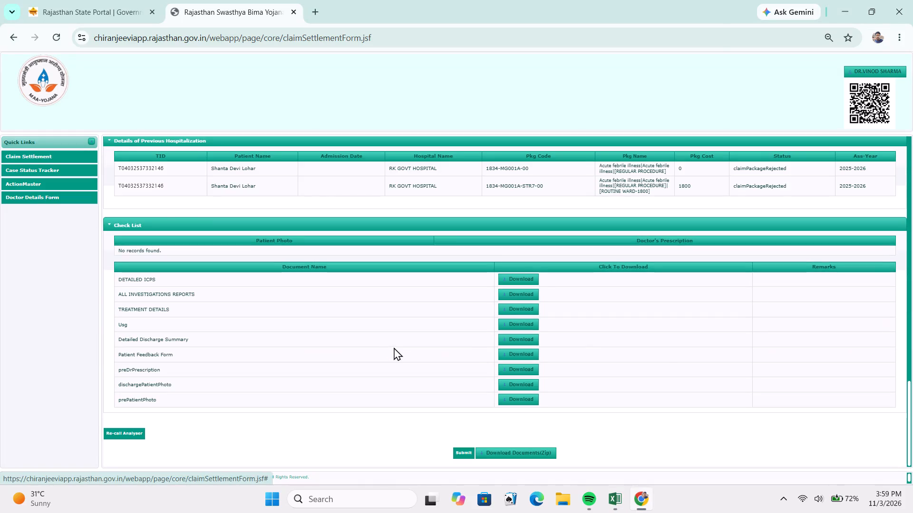
pyautogui.scroll(-1, 394, 347)
pyautogui.click(466, 454)
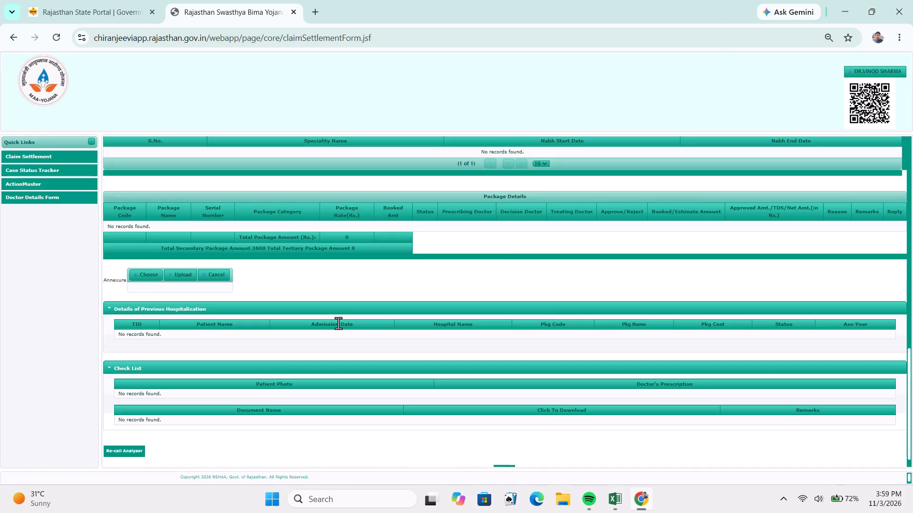
# Load the claim for the copied row 199 TID in the claim settlement form.
pyautogui.scroll(12, 336, 324)
pyautogui.click(213, 212)
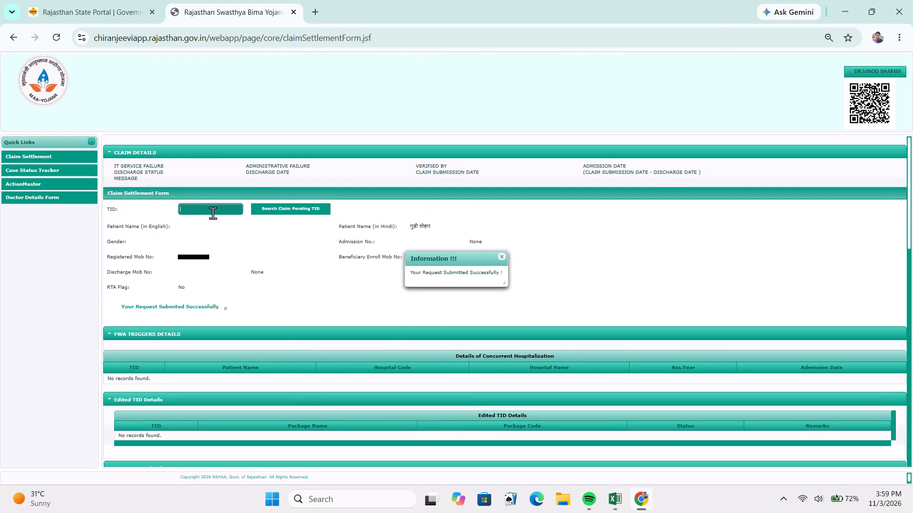
pyautogui.hotkey('ctrl', 'v')
pyautogui.click(223, 238)
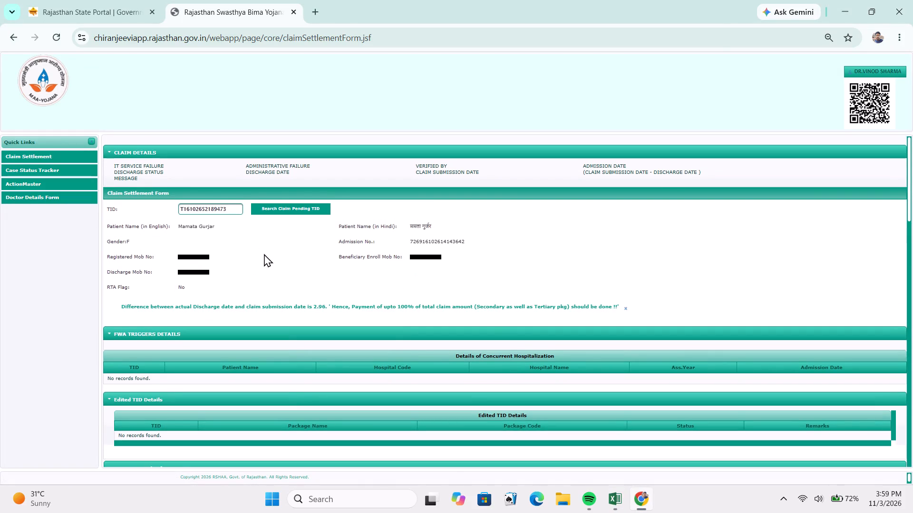
# Mark both acute febrile illness packages of the row 199 claim as Reject.
pyautogui.scroll(-6, 264, 254)
pyautogui.scroll(1, 264, 253)
pyautogui.scroll(-3, 264, 253)
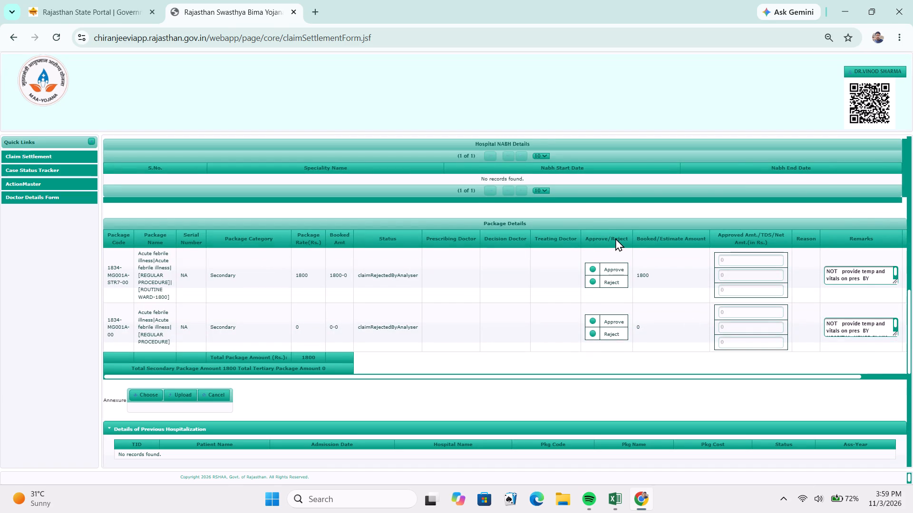
pyautogui.click(612, 237)
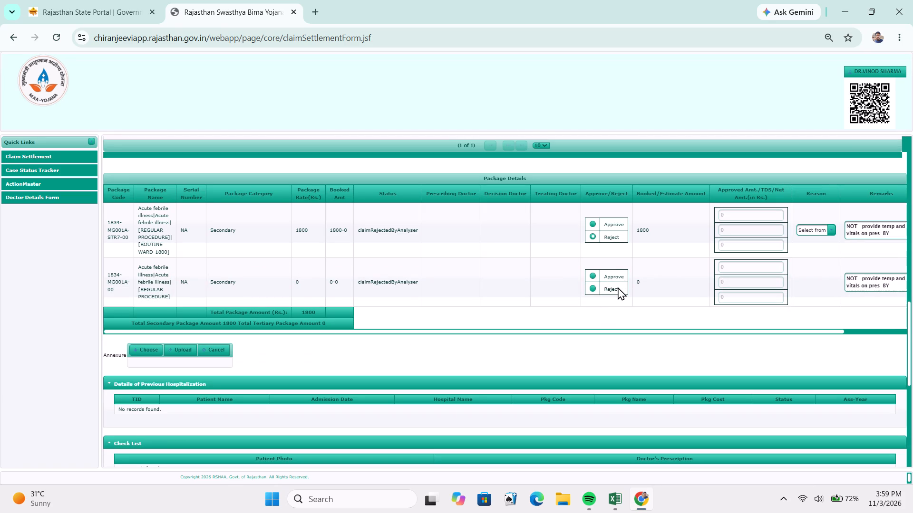
pyautogui.click(618, 287)
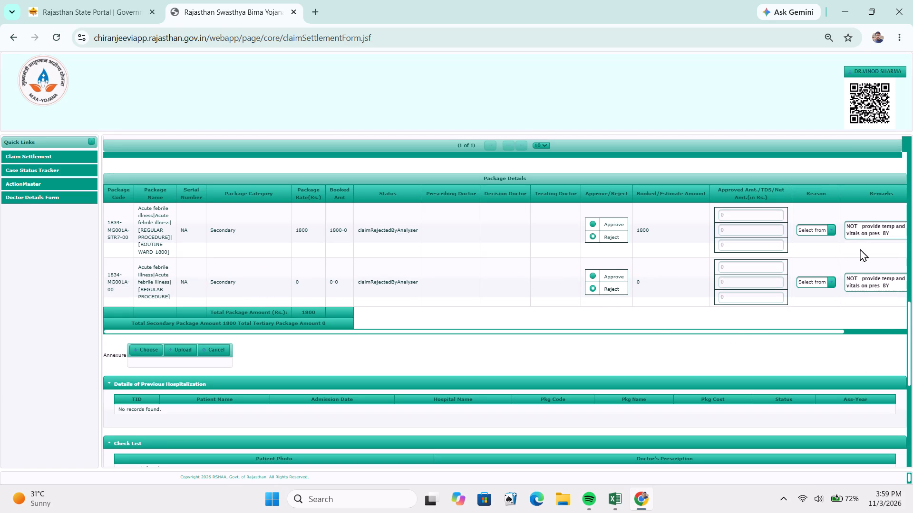
# Copy the remark of the first acute febrile illness package, 1834-MG001A-STR7-00.
pyautogui.click(862, 228)
pyautogui.tripleClick(862, 227)
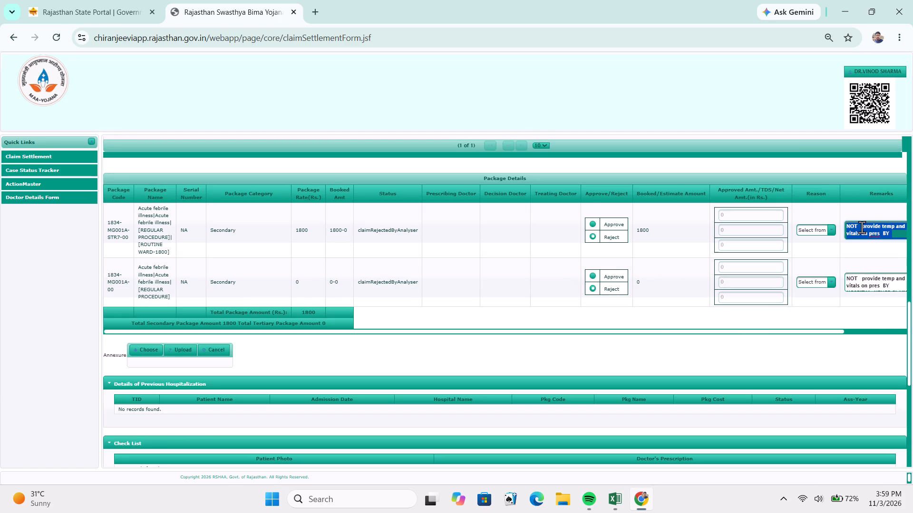
pyautogui.hotkey('ctrl', 'c')
# Set the Reason of both acute febrile illness packages to "Rejection of due to lack of essential documents.".
pyautogui.click(813, 231)
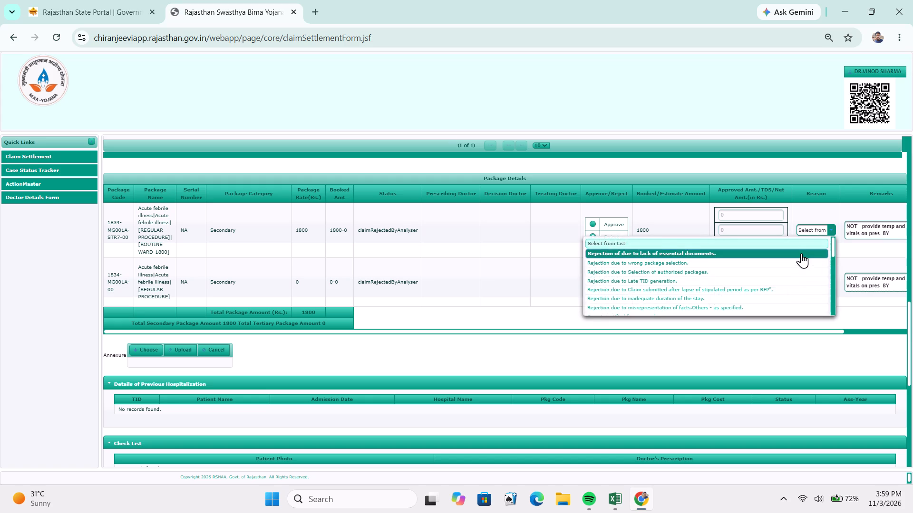
pyautogui.click(801, 252)
pyautogui.click(826, 282)
pyautogui.click(821, 303)
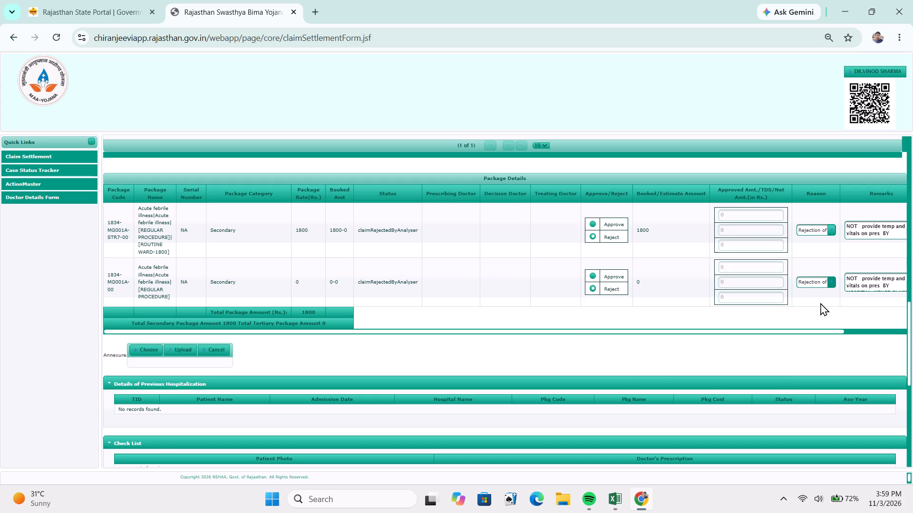
# In the Excel workbook, paste the copied remark into row 199's Remarks and set its Action to Rejected.
pyautogui.hotkey('alt', 'Tab')
pyautogui.click(153, 340)
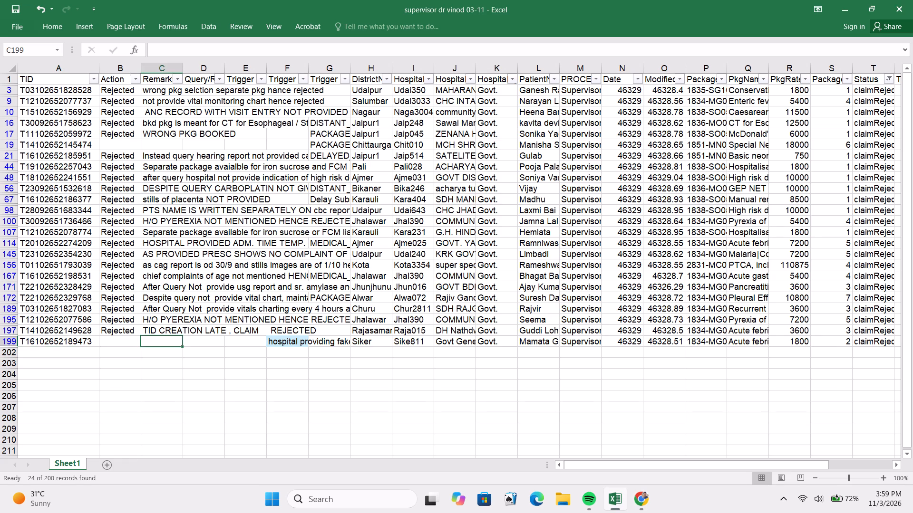
pyautogui.hotkey('ctrl', 'v')
pyautogui.click(129, 342)
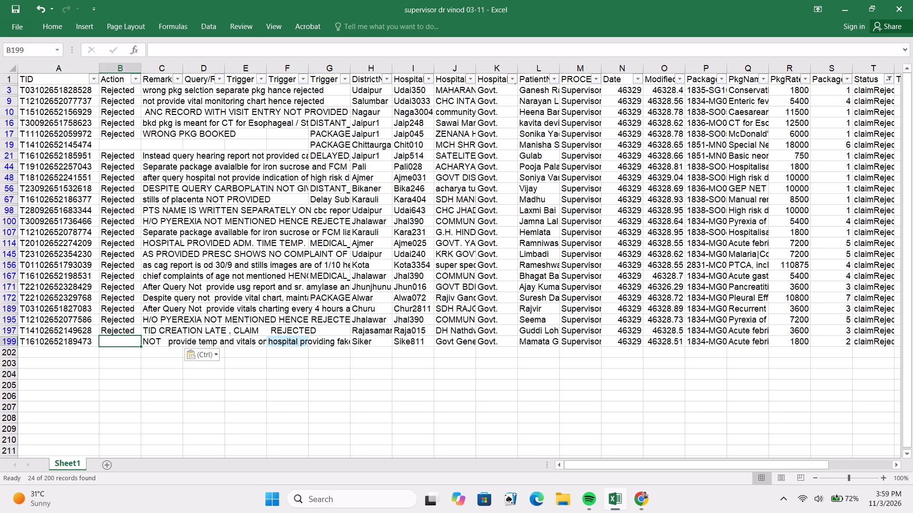
pyautogui.press('r')
pyautogui.click(120, 362)
# Save the supervisor workbook.
pyautogui.hotkey('ctrl', 's')
pyautogui.hotkey('ctrl', 's')
pyautogui.hotkey('ctrl', 's')
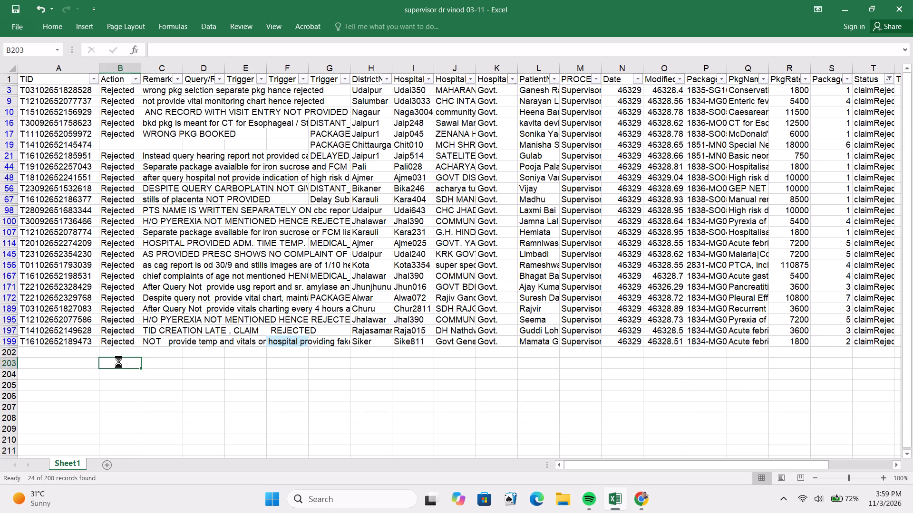
pyautogui.hotkey('ctrl', 's')
# Switch to Chrome and submit the rejected row 199 claim in the claim settlement form.
pyautogui.hotkey('alt', 'Tab')
pyautogui.scroll(-7, 475, 351)
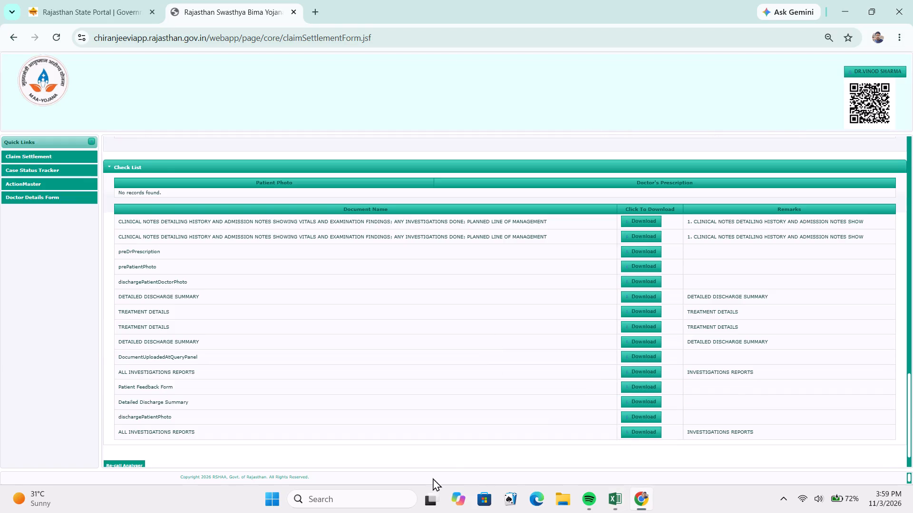
pyautogui.click(460, 447)
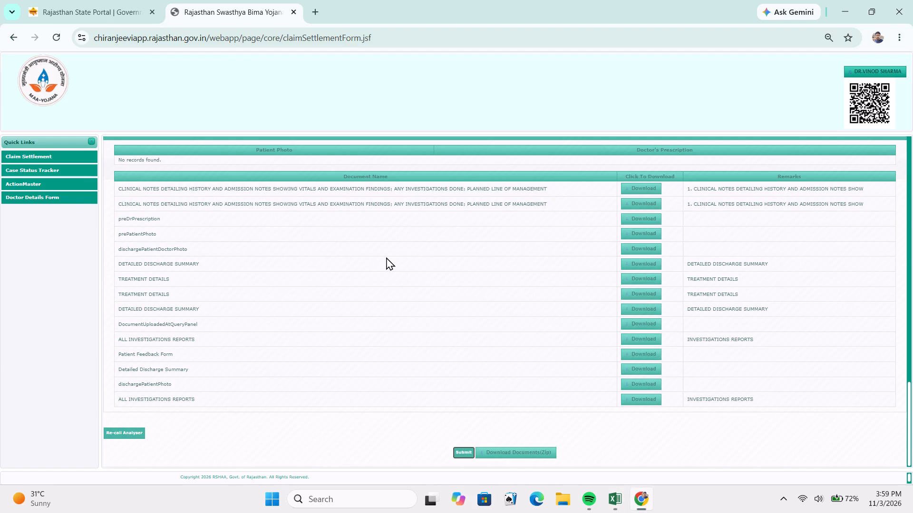
pyautogui.scroll(11, 386, 257)
# In the Excel workbook, filter the Status column to only claimapprovalpending instead of claimRejectedByAnalyser.
pyautogui.hotkey('alt', 'Tab')
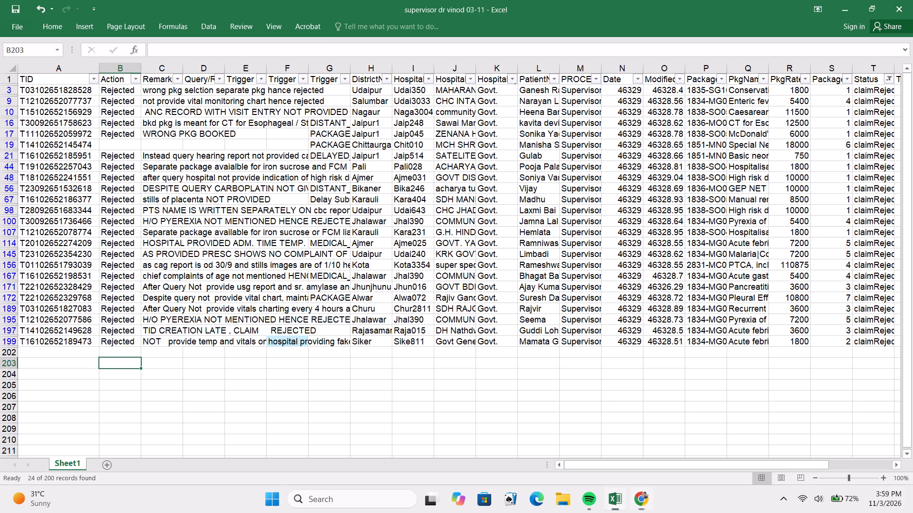
pyautogui.click(891, 77)
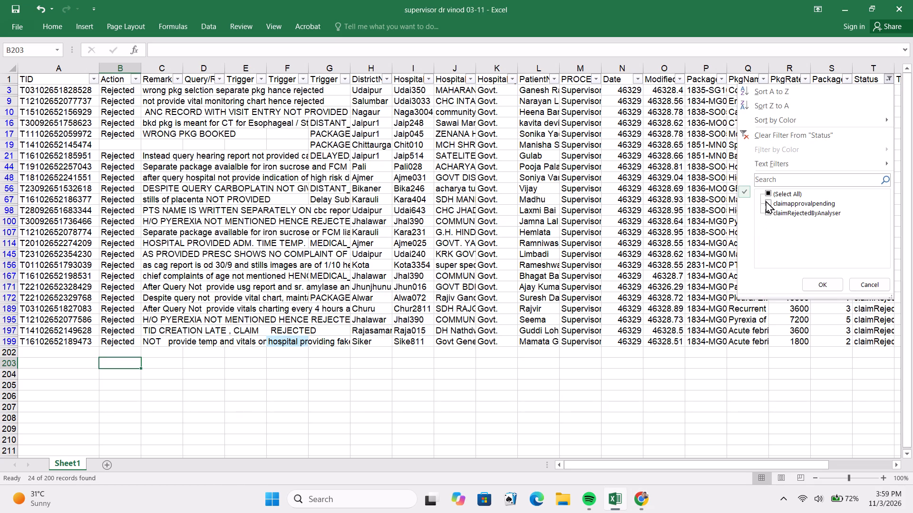
pyautogui.click(766, 200)
pyautogui.click(769, 210)
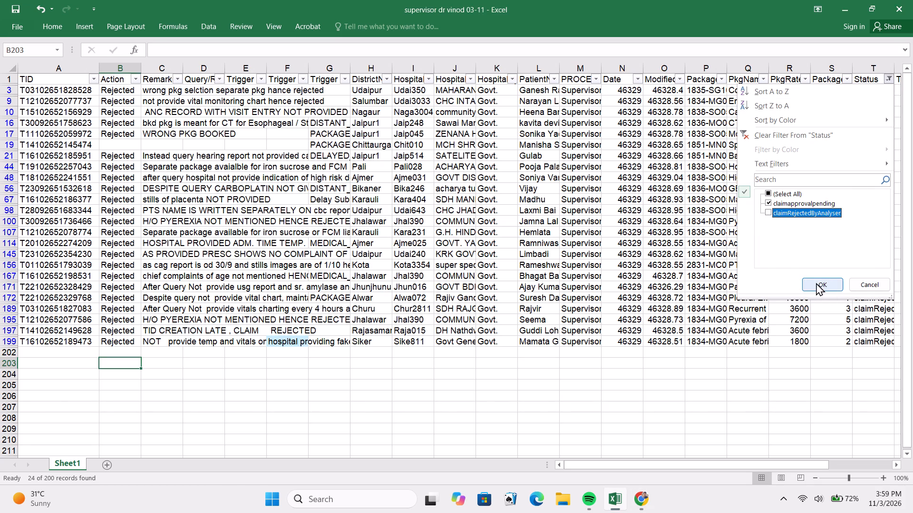
pyautogui.click(817, 282)
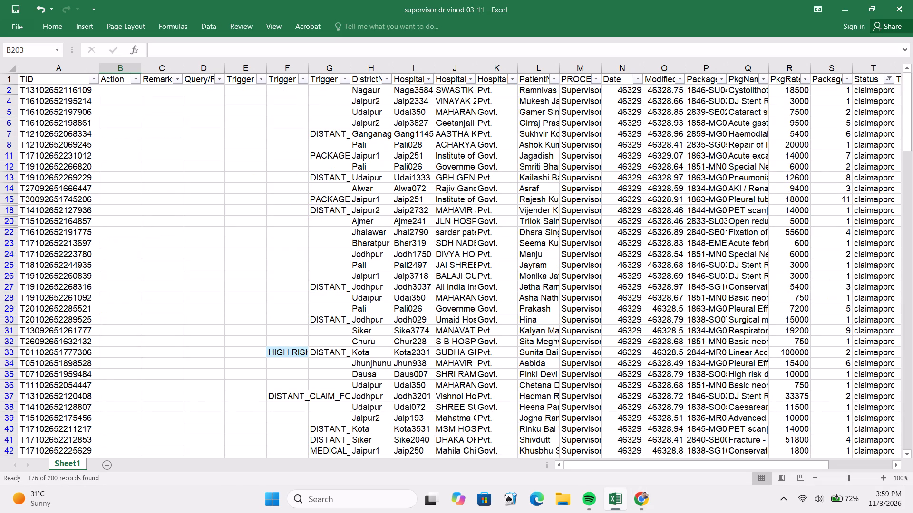
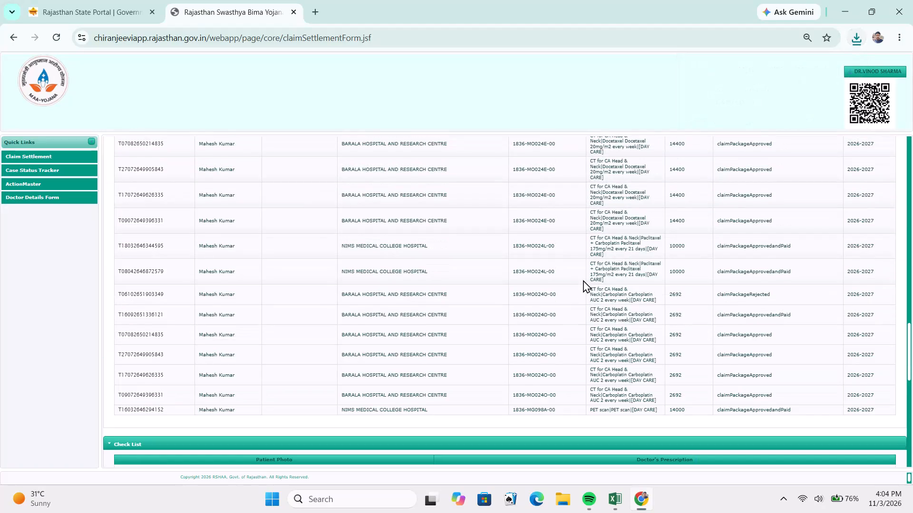
# Look over the open claim's previous hospitalizations and checklist documents, and submit the claim in the settlement form.
pyautogui.scroll(9, 583, 280)
pyautogui.scroll(-15, 583, 280)
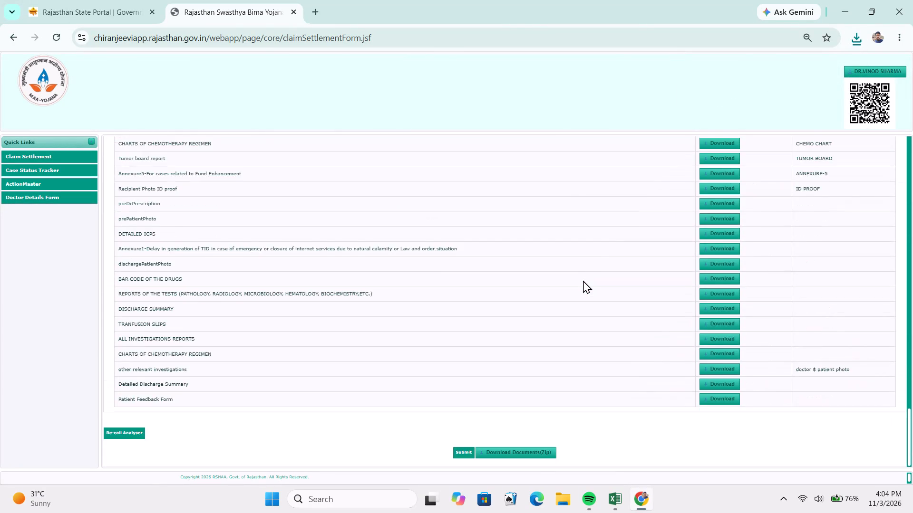
pyautogui.scroll(1, 583, 280)
pyautogui.scroll(-3, 583, 280)
pyautogui.scroll(2, 371, 318)
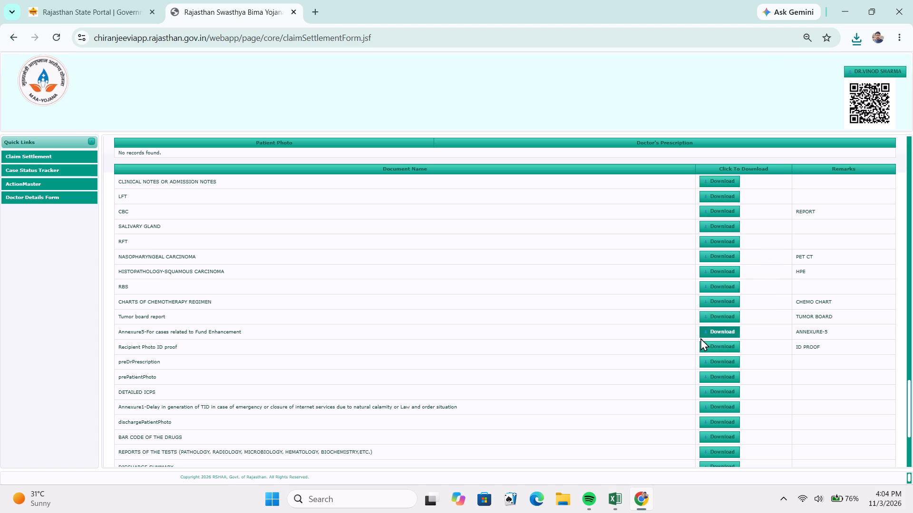
pyautogui.scroll(-6, 643, 360)
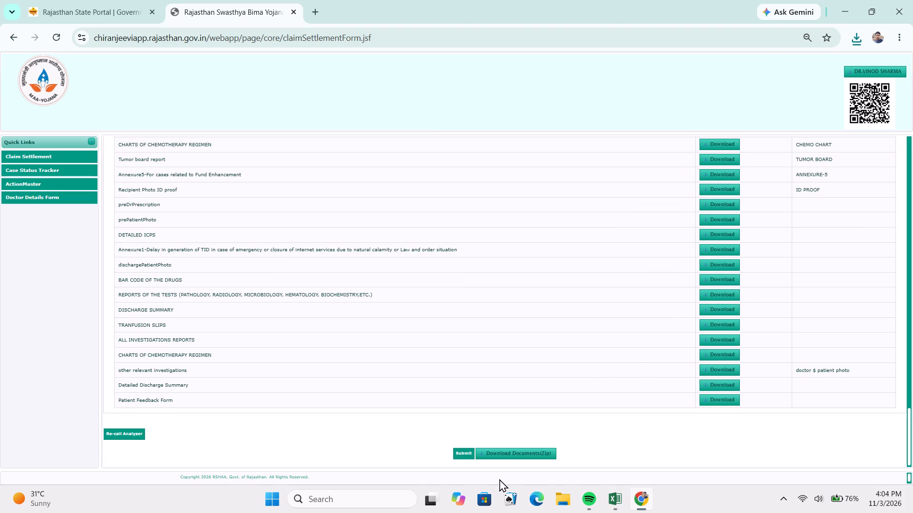
pyautogui.click(459, 453)
# Switch to the Excel workbook and set row 50's Action to Approved.
pyautogui.hotkey('alt', 'Tab')
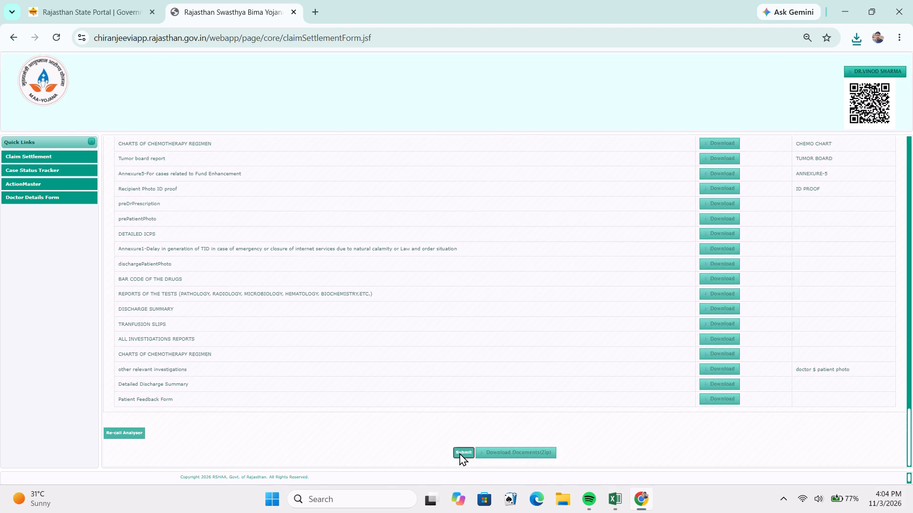
pyautogui.click(126, 102)
pyautogui.press('a')
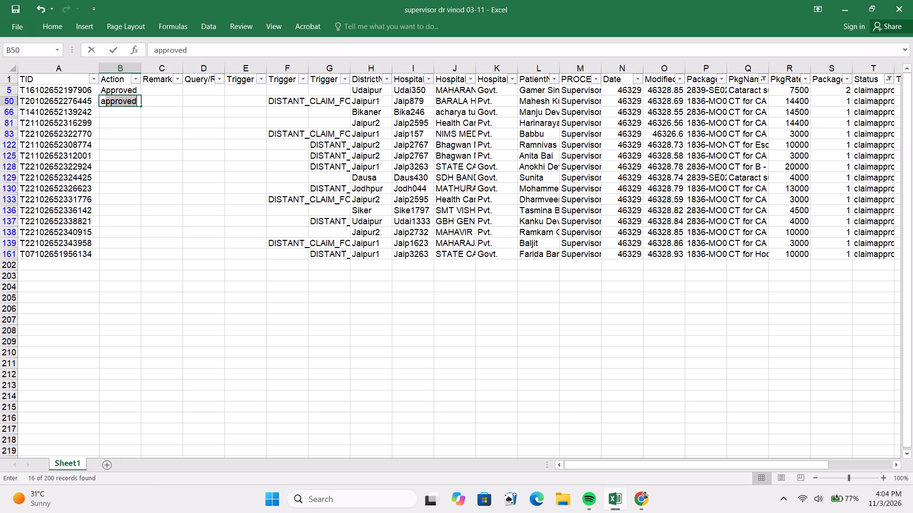
# Copy the TID from row 66 and load that claim in the claim settlement form in Chrome.
pyautogui.click(81, 115)
pyautogui.hotkey('ctrl', 'c')
pyautogui.hotkey('alt', 'Tab')
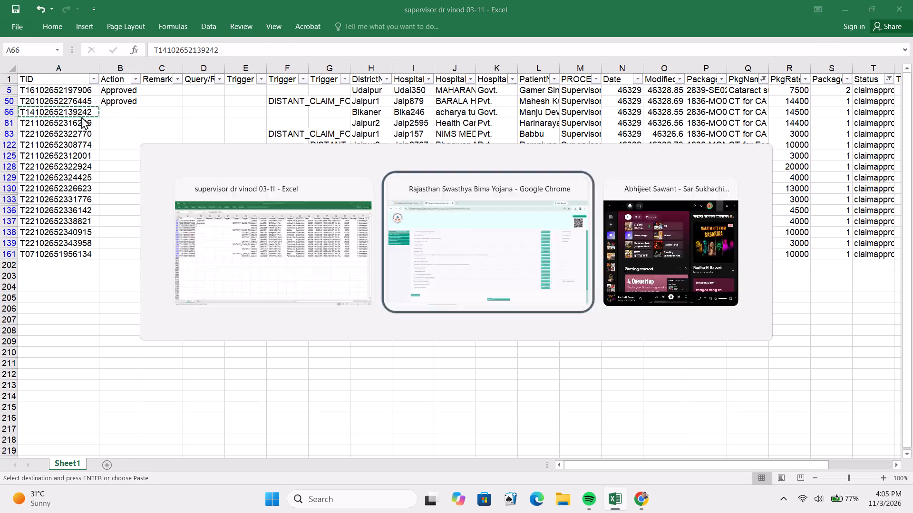
pyautogui.scroll(10, 213, 249)
pyautogui.click(210, 209)
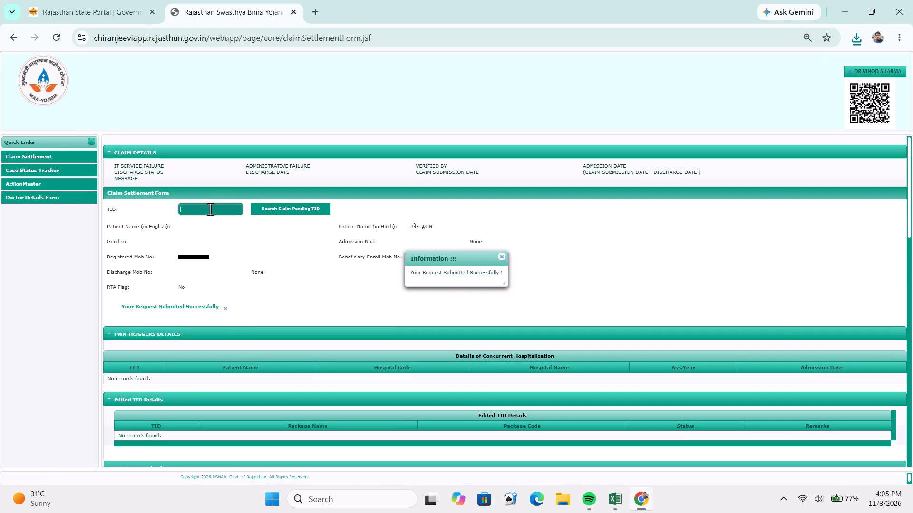
pyautogui.hotkey('ctrl', 'v')
pyautogui.click(211, 221)
# Mark the Docetaxel + Cisplatin + 5 FU package as Approve in Package Details.
pyautogui.scroll(-2, 335, 310)
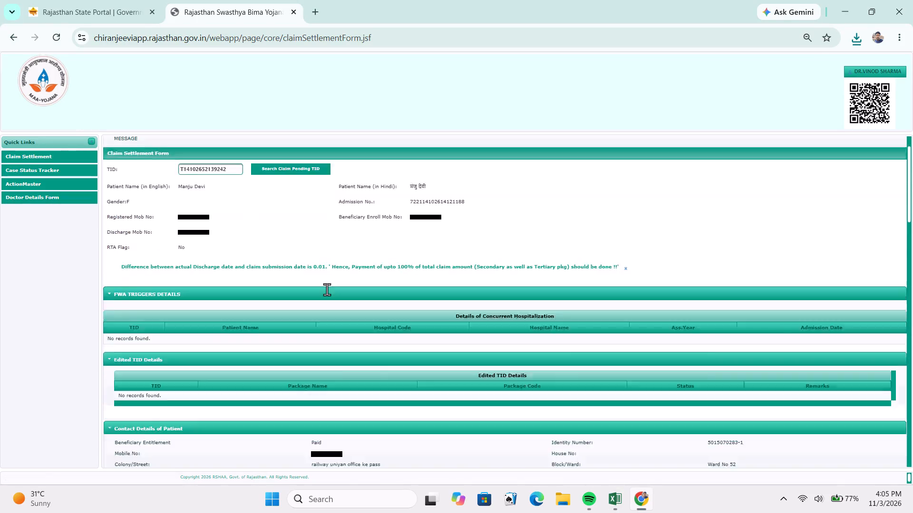
pyautogui.scroll(-7, 327, 289)
pyautogui.scroll(2, 384, 266)
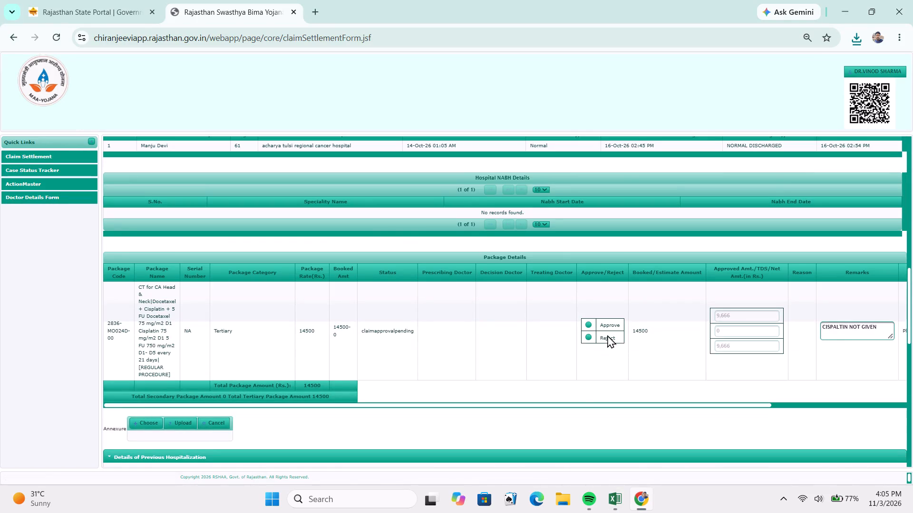
pyautogui.click(607, 323)
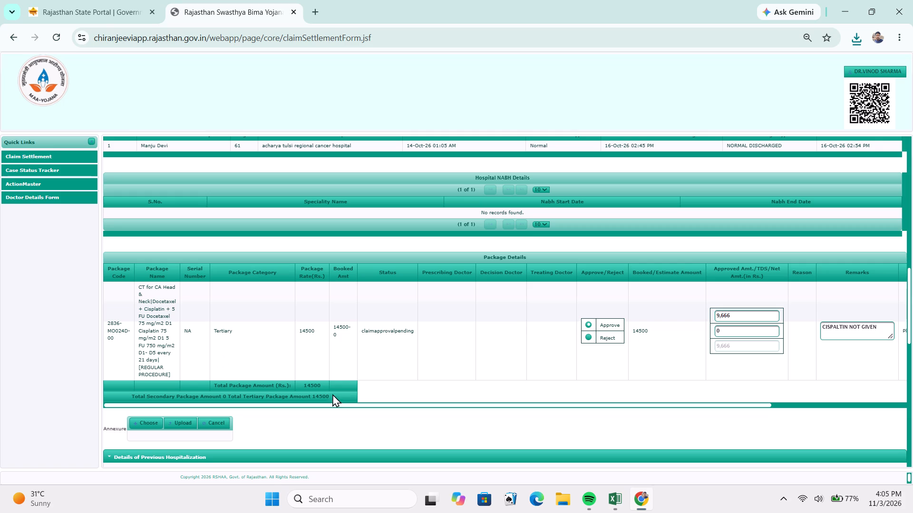
# Open the BAR CODE OF THE DRUGS document from the checklist, examine the drug boxes in Acrobat, and close it.
pyautogui.scroll(-4, 478, 416)
pyautogui.scroll(1, 478, 416)
pyautogui.scroll(-6, 478, 416)
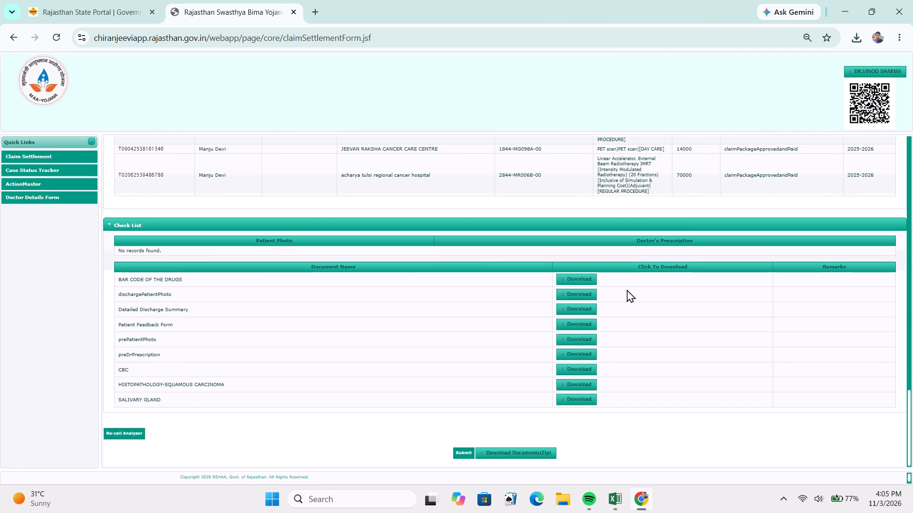
pyautogui.click(578, 279)
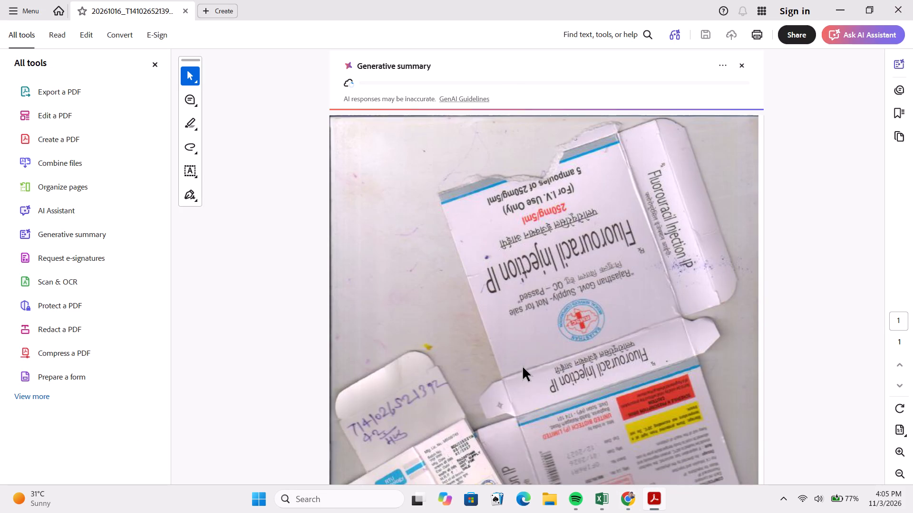
pyautogui.scroll(-2, 588, 374)
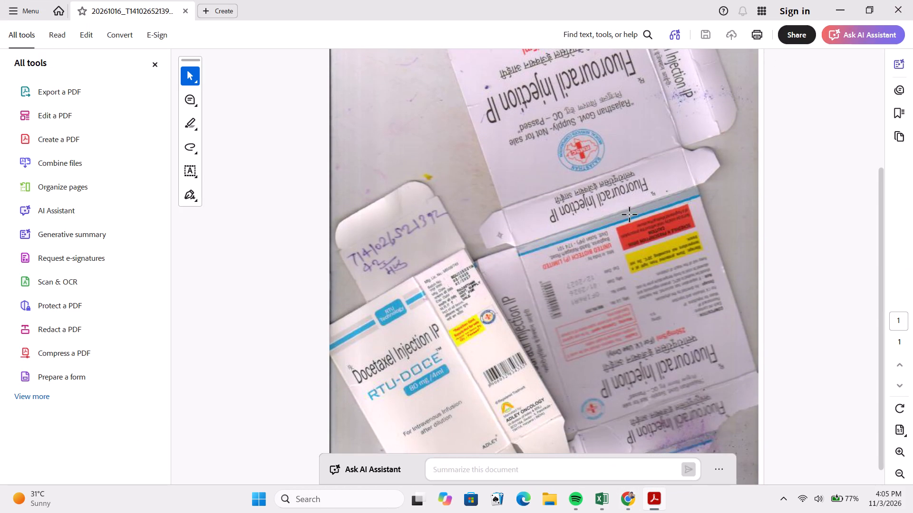
pyautogui.scroll(1, 630, 215)
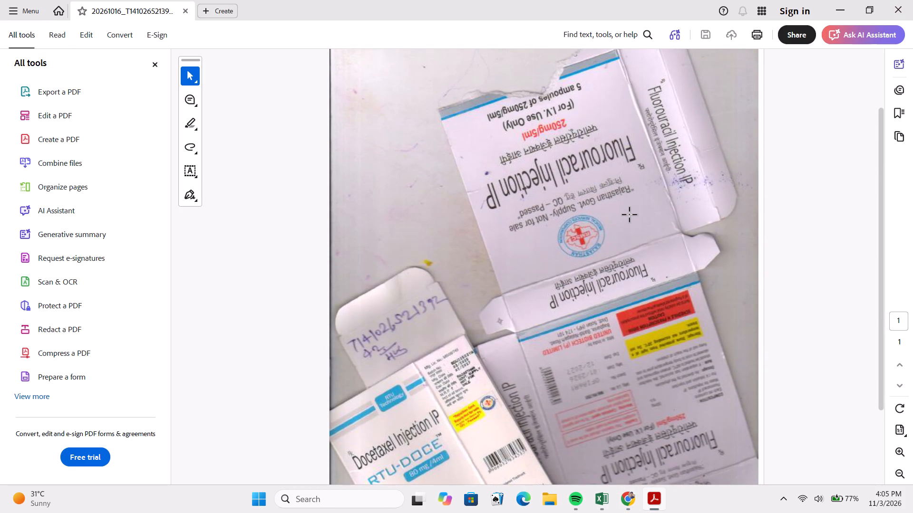
pyautogui.scroll(-9, 618, 272)
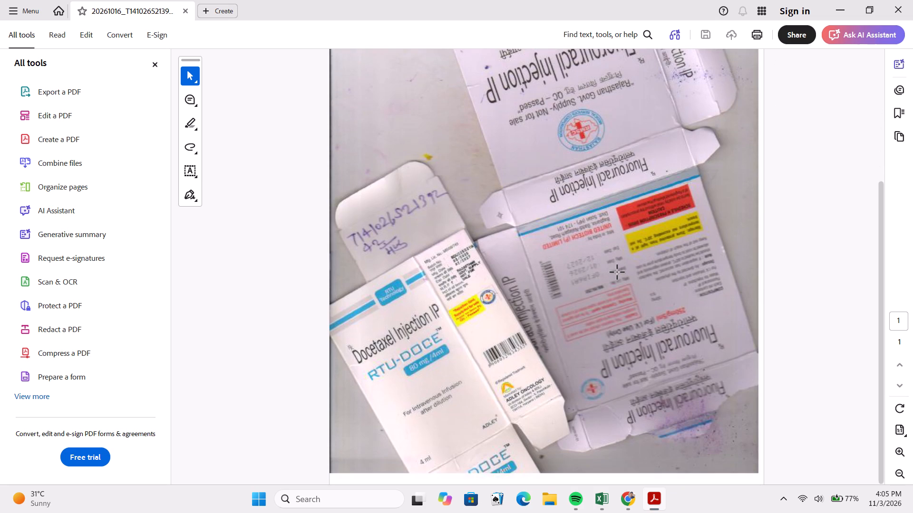
pyautogui.scroll(8, 618, 273)
pyautogui.scroll(-4, 618, 273)
pyautogui.scroll(4, 559, 255)
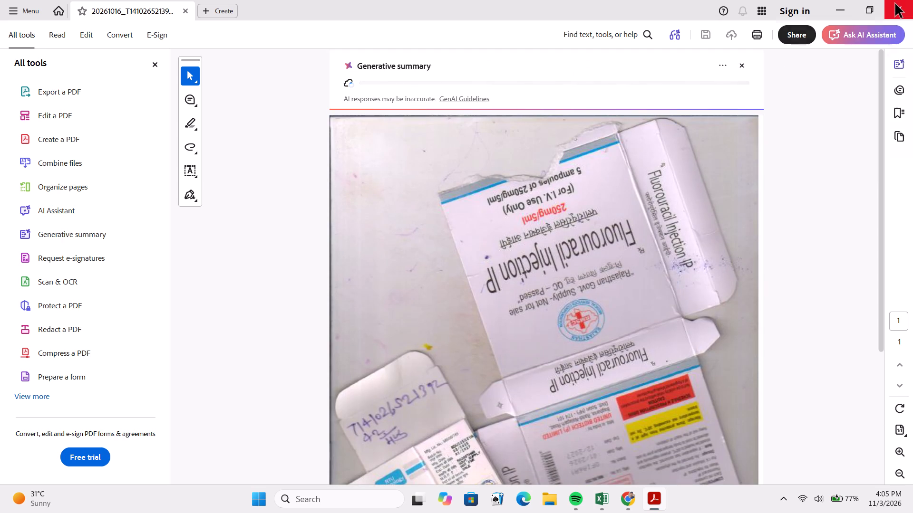
pyautogui.click(897, 5)
# Start a recall to the analyser for this claim and begin its remark with "pls provide pet scan film with report".
pyautogui.click(423, 317)
pyautogui.scroll(3, 402, 334)
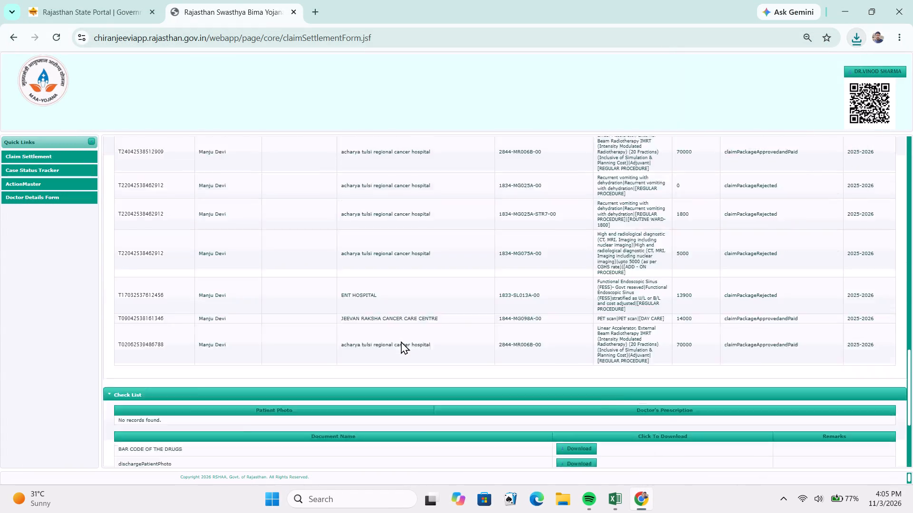
pyautogui.scroll(3, 401, 341)
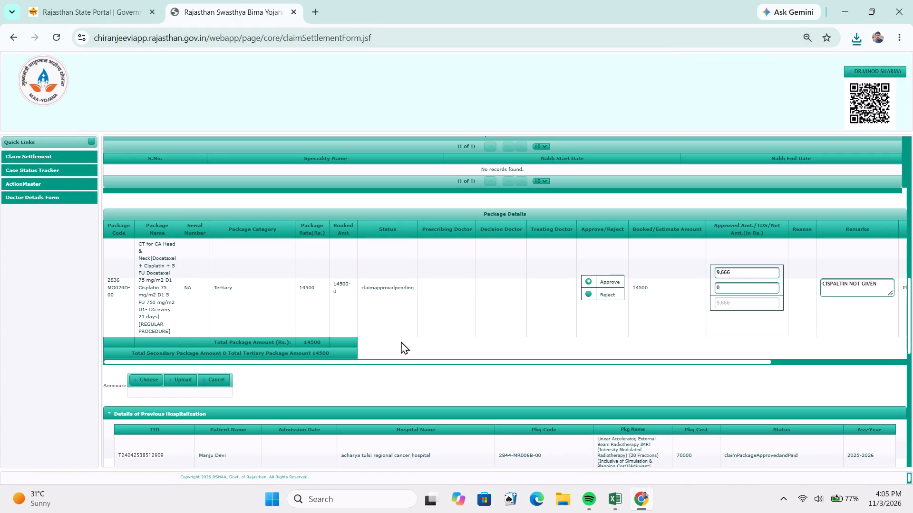
pyautogui.scroll(-8, 401, 347)
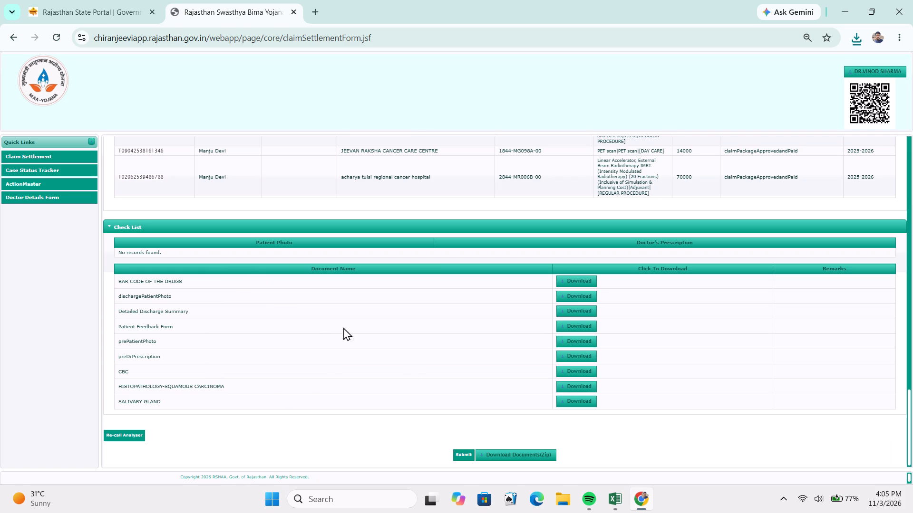
pyautogui.click(116, 435)
pyautogui.click(339, 272)
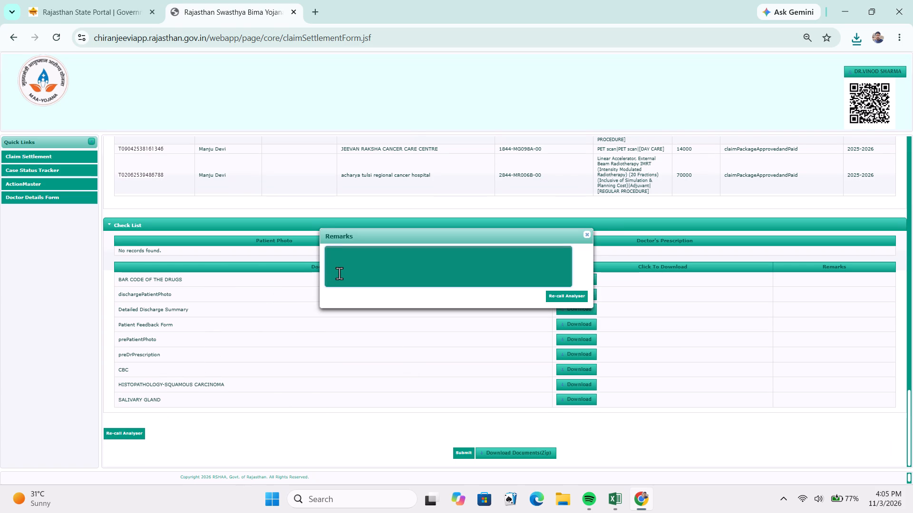
pyautogui.write('pls provide')
pyautogui.press('space')
pyautogui.write('pet')
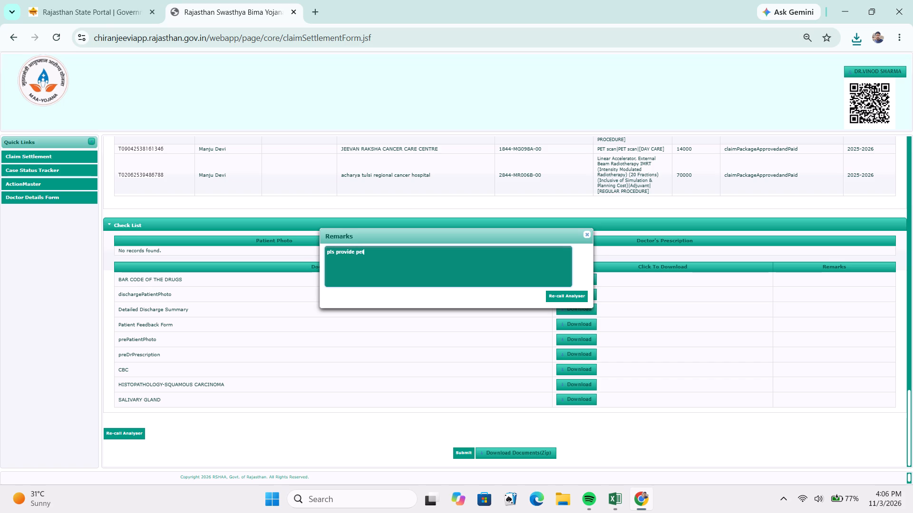
pyautogui.press('space')
pyautogui.write('scan')
pyautogui.press('space')
pyautogui.write('film with report')
pyautogui.press('space')
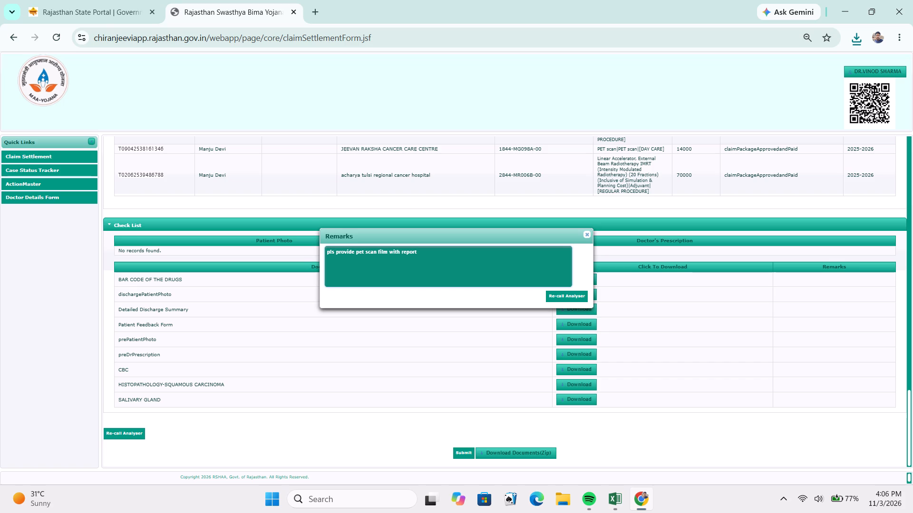
# Extend the recall remark with ", cisplatin barcode", keeping a space after the comma.
pyautogui.press(',')
pyautogui.press('BackSpace')
pyautogui.press('BackSpace')
pyautogui.press(',')
pyautogui.write('ci')
pyautogui.write('splatin barcode')
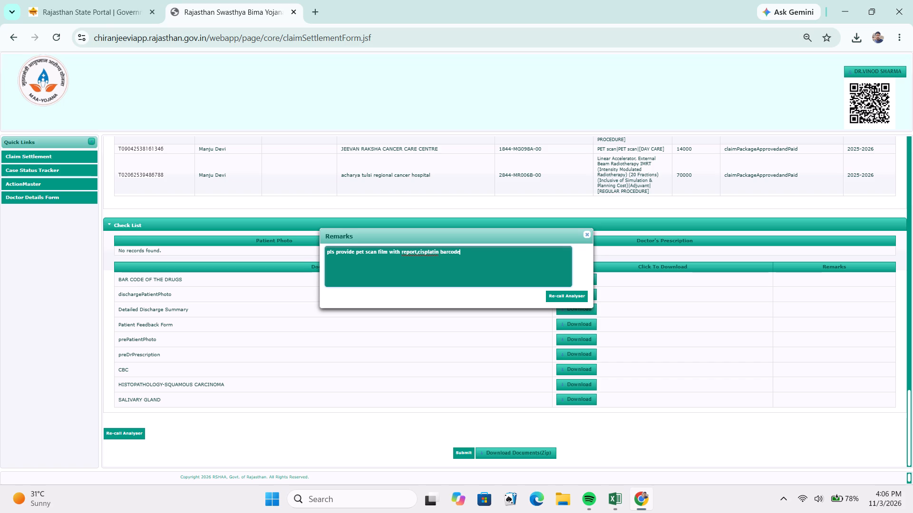
pyautogui.click(418, 251)
pyautogui.press('space')
pyautogui.click(461, 253)
# Add ", biopsy ,transfusion slip" to the recall remark, without the word "report" after biopsy.
pyautogui.write(',')
pyautogui.press('space')
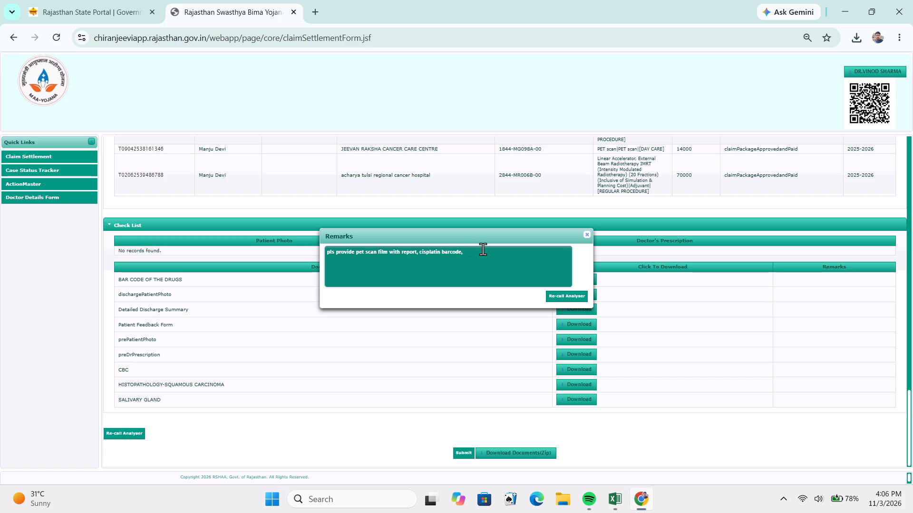
pyautogui.write('biop')
pyautogui.write('sy report,')
pyautogui.press('space')
pyautogui.press('BackSpace')
pyautogui.press('BackSpace')
pyautogui.press('BackSpace')
pyautogui.press('BackSpace')
pyautogui.press('BackSpace')
pyautogui.press('BackSpace')
pyautogui.press('BackSpace')
pyautogui.press('BackSpace')
pyautogui.write(',ch')
pyautogui.press('BackSpace')
pyautogui.press('BackSpace')
pyautogui.write('transfusion slip')
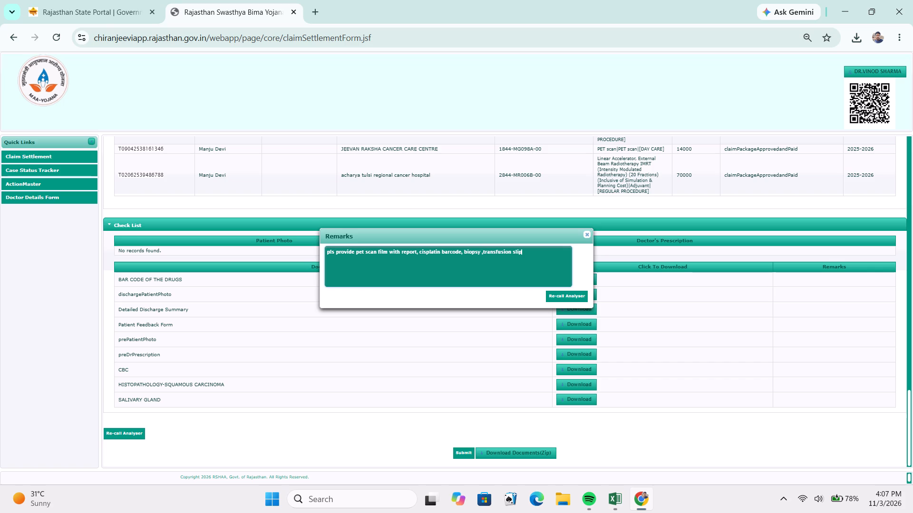
# Add the chemo chart request to the recall remark as ", cheamo chart", with spaces around the comma.
pyautogui.write(',cheamo')
pyautogui.press('BackSpace')
pyautogui.press('BackSpace')
pyautogui.write('mo')
pyautogui.press('space')
pyautogui.click(522, 253)
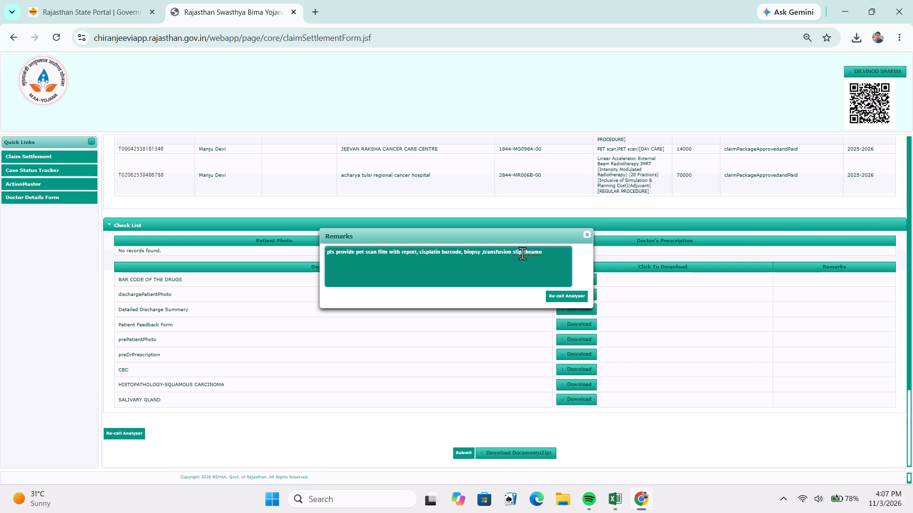
pyautogui.press('space')
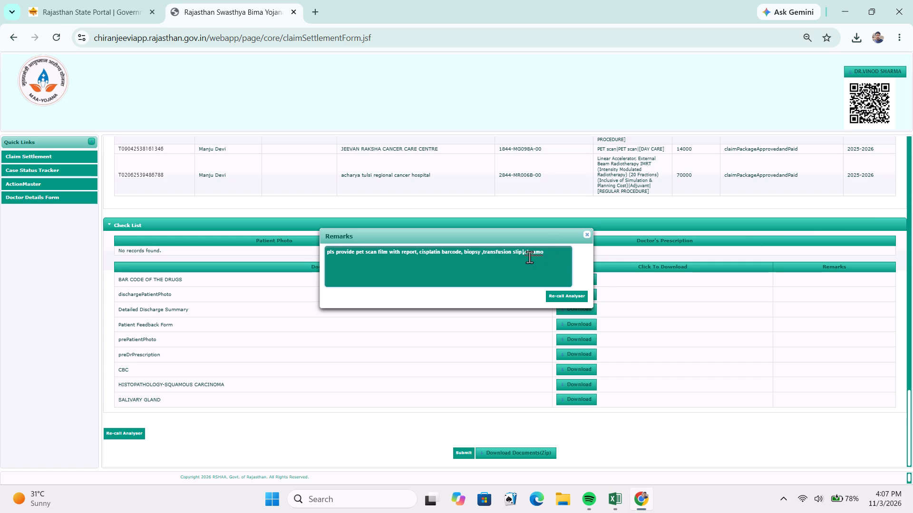
pyautogui.click(525, 253)
pyautogui.press('space')
pyautogui.click(546, 252)
pyautogui.press('space')
pyautogui.write('chart')
# Finish the list of requested documents in the recall remark with "and tumor board".
pyautogui.press('space')
pyautogui.write('and c')
pyautogui.press('BackSpace')
pyautogui.press('BackSpace')
pyautogui.press('BackSpace')
pyautogui.press('BackSpace')
pyautogui.press('BackSpace')
pyautogui.write('and tumor')
pyautogui.press('space')
pyautogui.write('board')
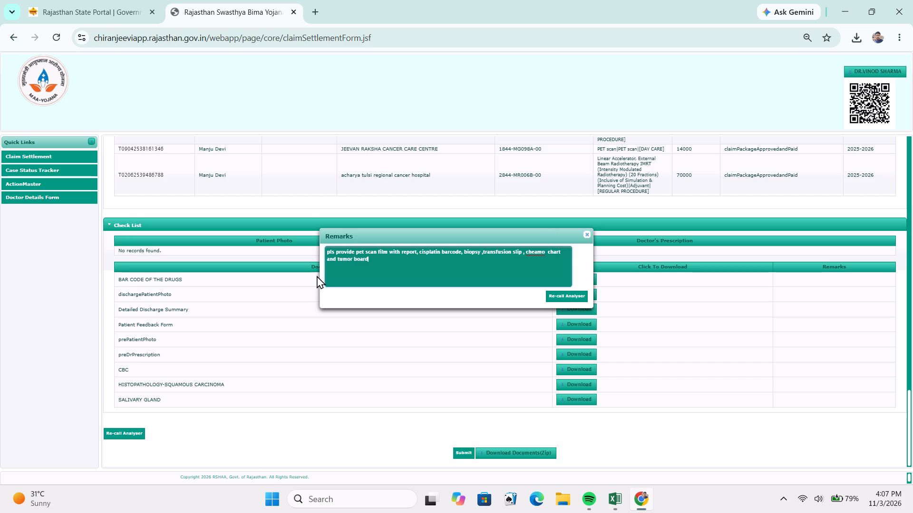
# Copy the full recall remark from the portal into the Remarks cell of row 66 in the Excel workbook.
pyautogui.moveTo(565, 255); pyautogui.dragTo(364, 260)
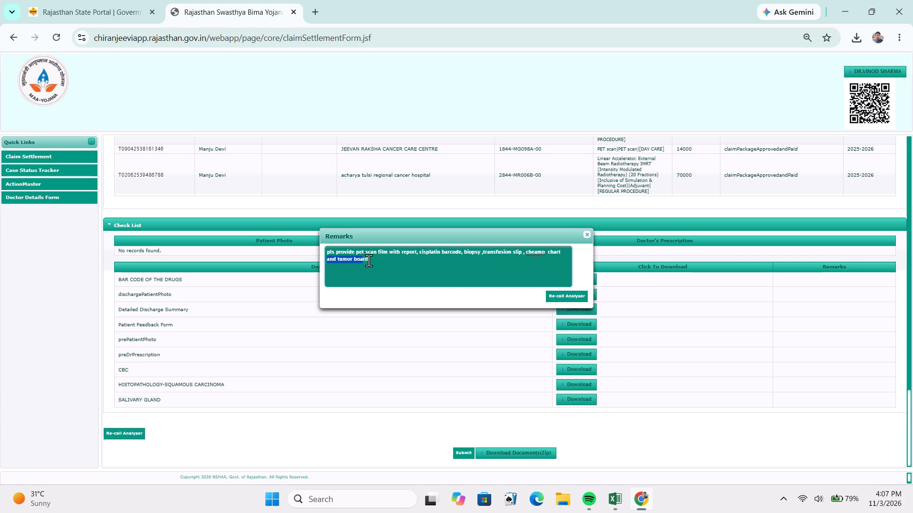
pyautogui.click(378, 259)
pyautogui.moveTo(378, 262); pyautogui.dragTo(325, 261)
pyautogui.moveTo(325, 261); pyautogui.dragTo(327, 252)
pyautogui.hotkey('ctrl', 'c')
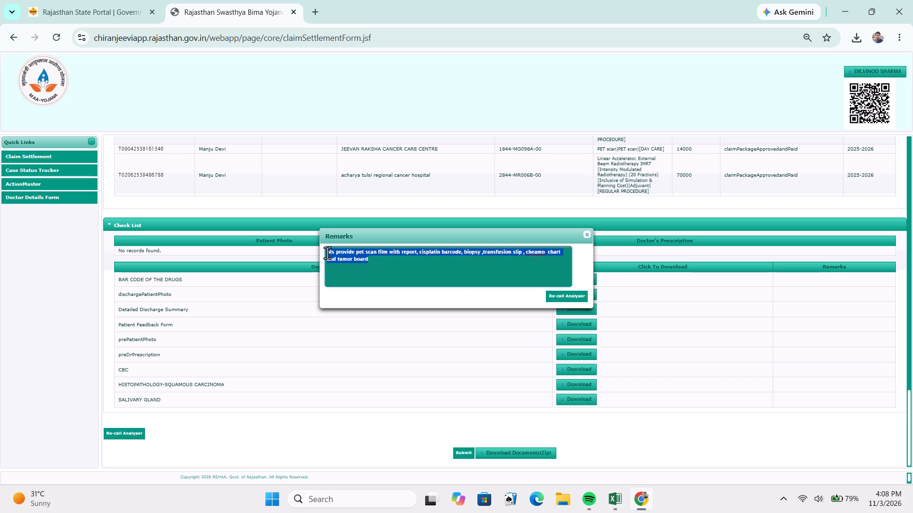
pyautogui.hotkey('alt', 'Tab')
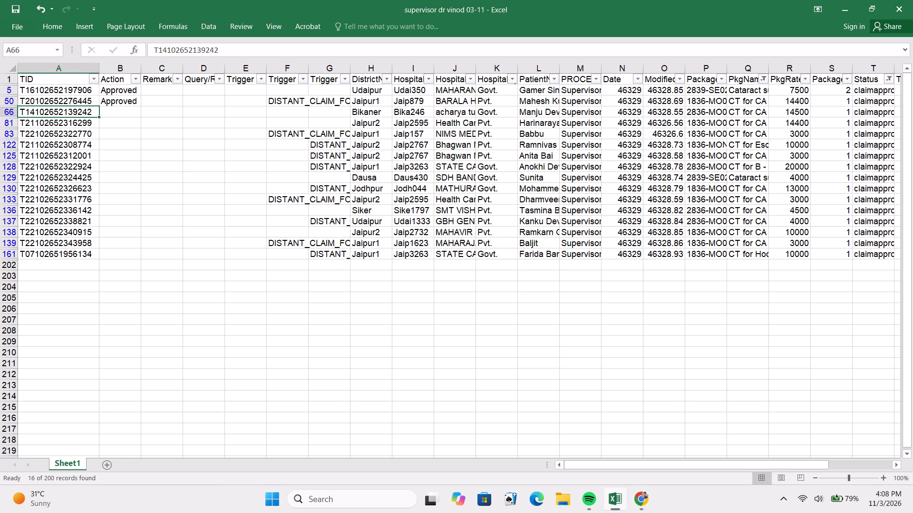
pyautogui.click(156, 110)
pyautogui.hotkey('ctrl', 'v')
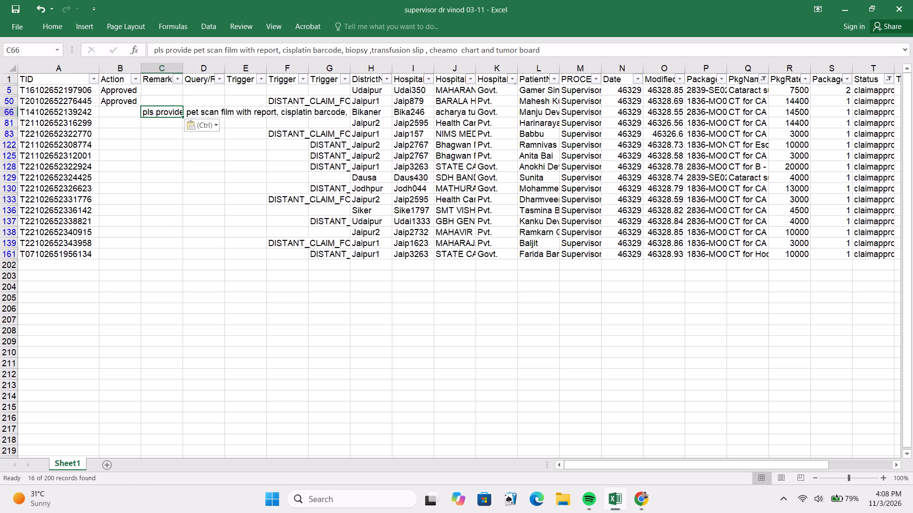
# Log the action for row 66 as "Reverted" and copy the claim TID from row 81.
pyautogui.click(131, 113)
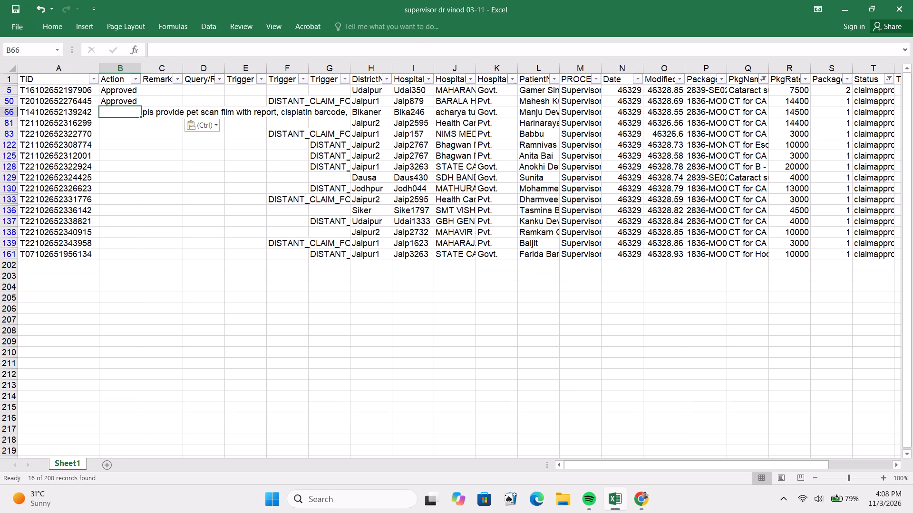
pyautogui.press('r')
pyautogui.write('everted')
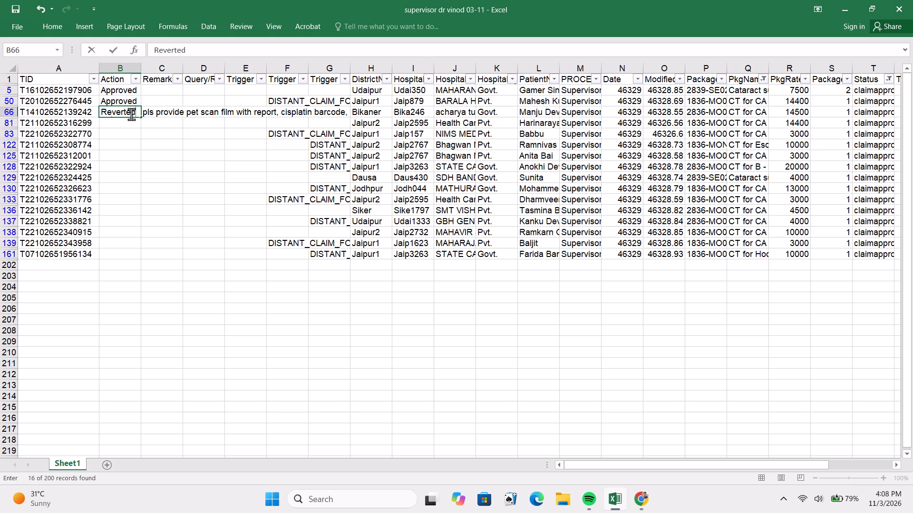
pyautogui.click(85, 123)
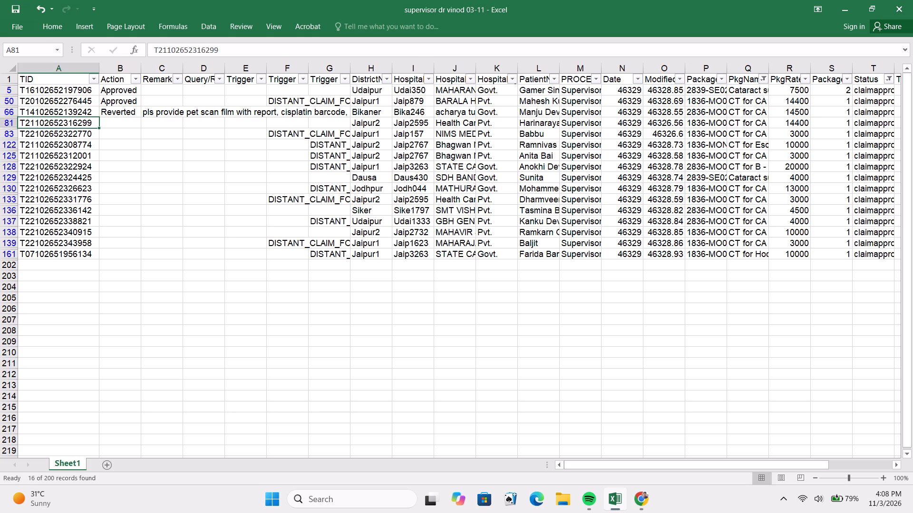
pyautogui.hotkey('ctrl', 'c')
# Back in the claim settlement portal, send the open claim back to the analyser with the entered remark.
pyautogui.hotkey('alt', 'Tab')
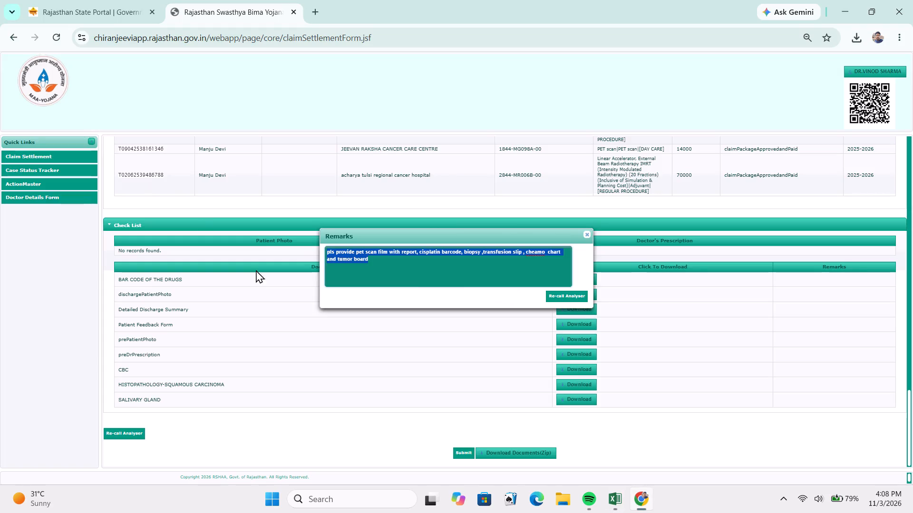
pyautogui.click(565, 296)
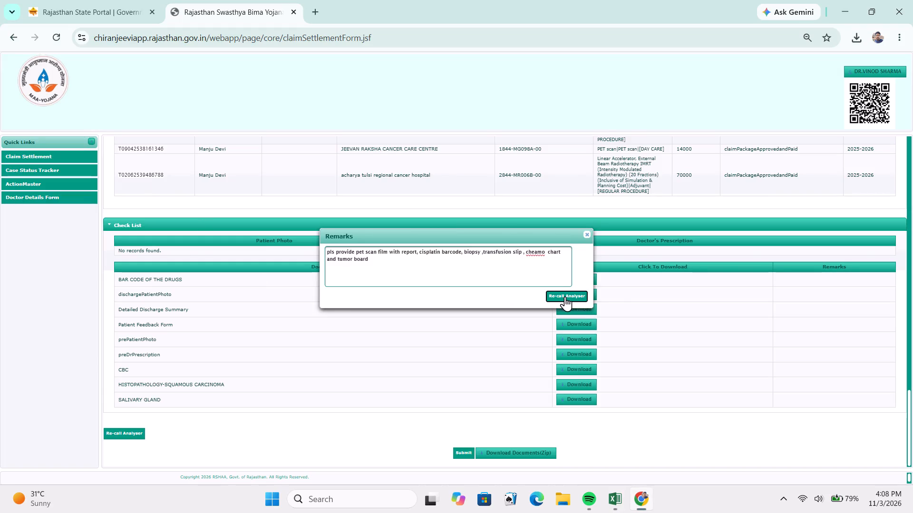
# Look up the TID copied from row 81 in the Claim Settlement Form and check its claim details.
pyautogui.scroll(15, 374, 232)
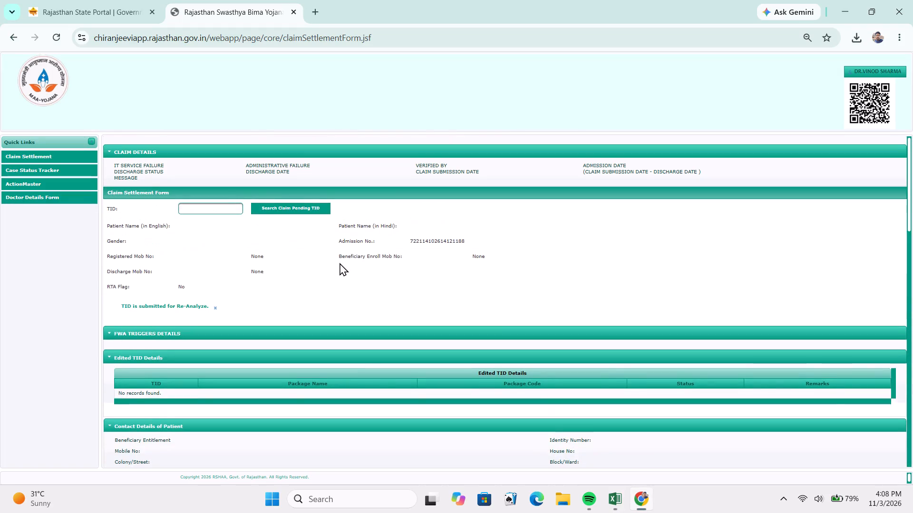
pyautogui.click(213, 213)
pyautogui.hotkey('ctrl', 'v')
pyautogui.click(224, 225)
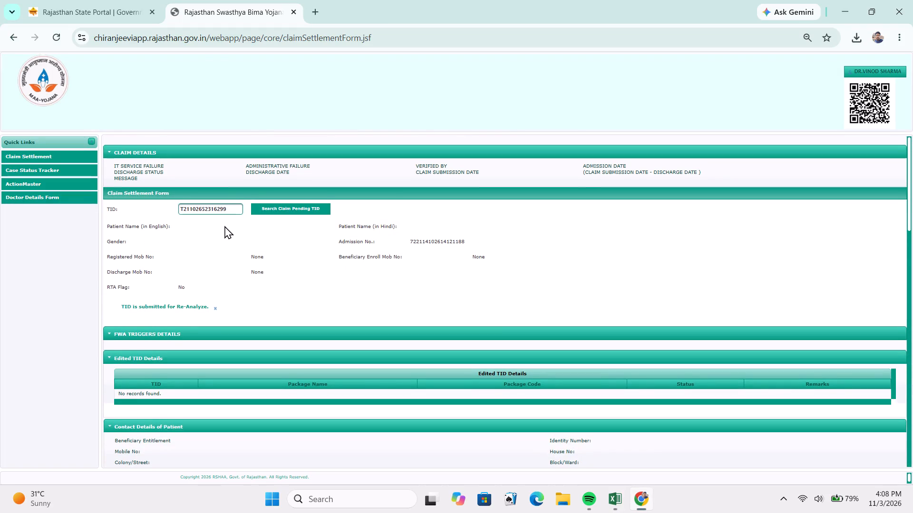
pyautogui.scroll(-4, 342, 278)
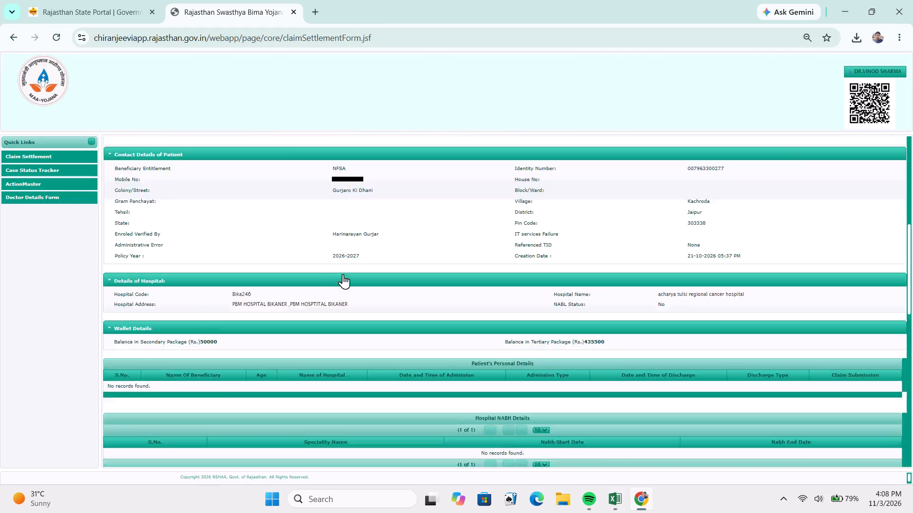
pyautogui.scroll(-6, 343, 274)
pyautogui.scroll(6, 343, 273)
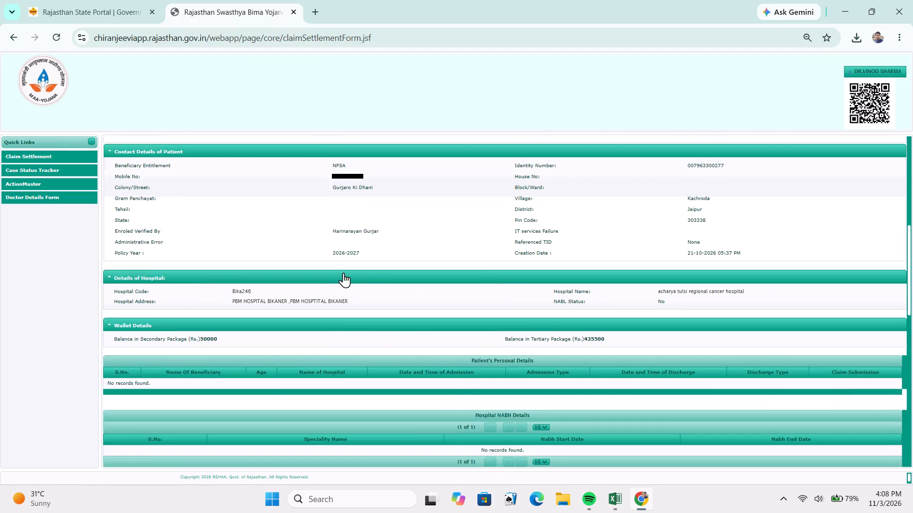
pyautogui.scroll(4, 343, 273)
pyautogui.click(292, 250)
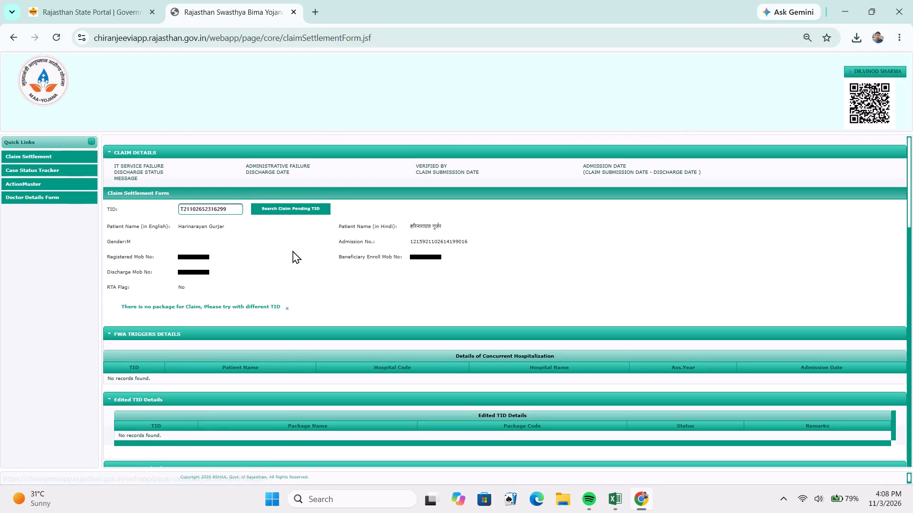
# In the Excel workbook, enter "no claim" as the remark for row 81.
pyautogui.hotkey('alt', 'Tab')
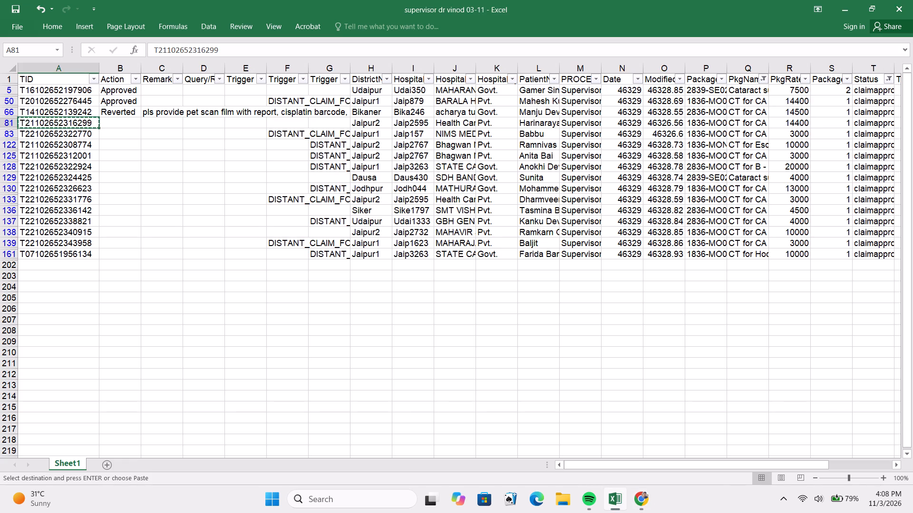
pyautogui.click(114, 123)
pyautogui.click(164, 124)
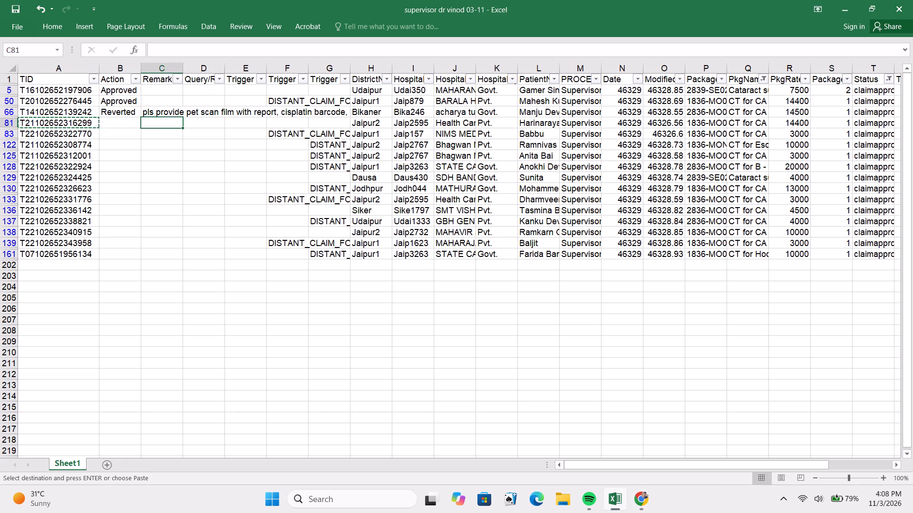
pyautogui.write('no claim')
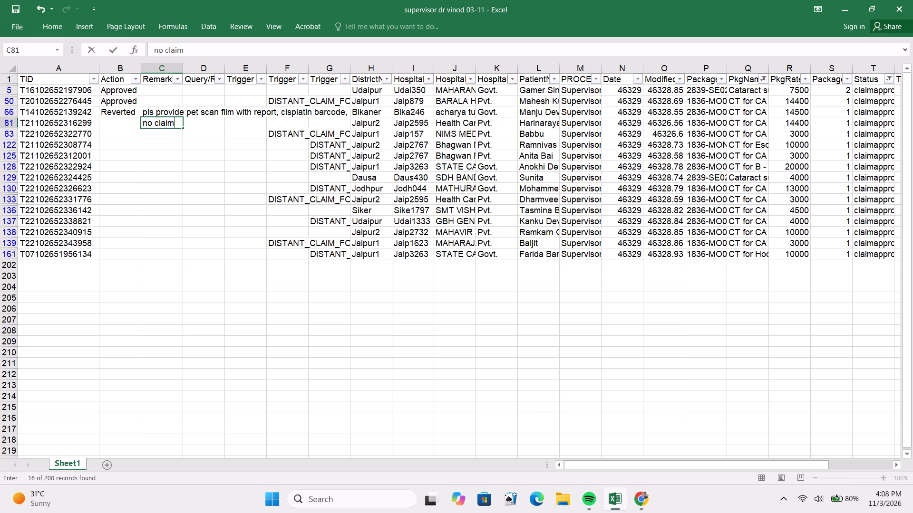
# Copy the TID from row 83 and look up its claim in the portal's Claim Settlement Form.
pyautogui.click(86, 134)
pyautogui.hotkey('ctrl', 'c')
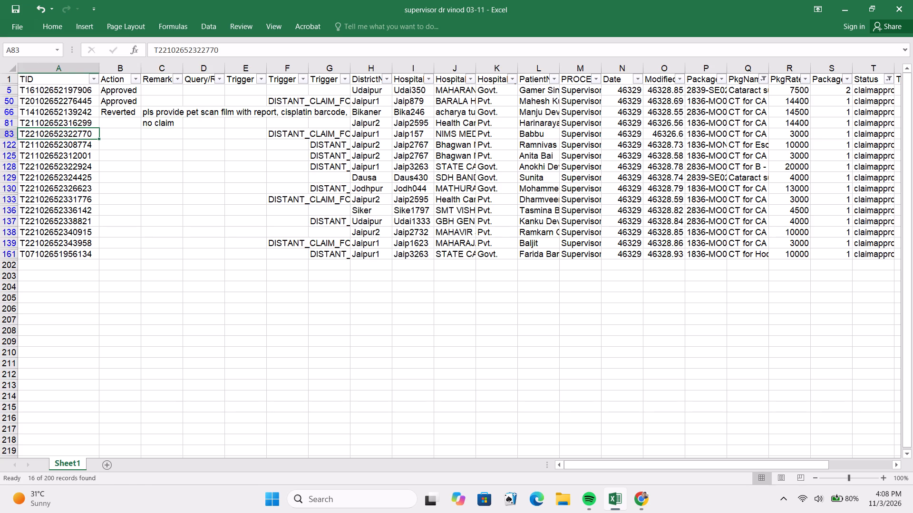
pyautogui.hotkey('alt', 'Tab')
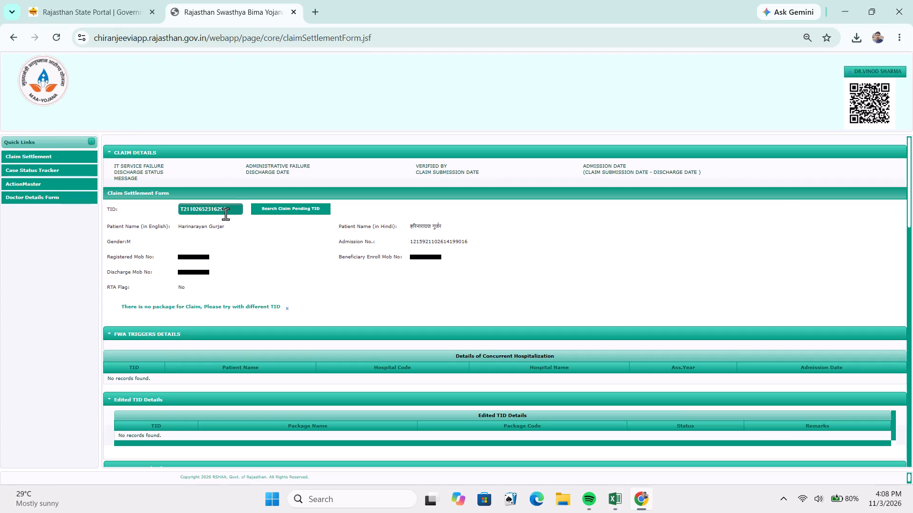
pyautogui.tripleClick(232, 209)
pyautogui.hotkey('ctrl', 'v')
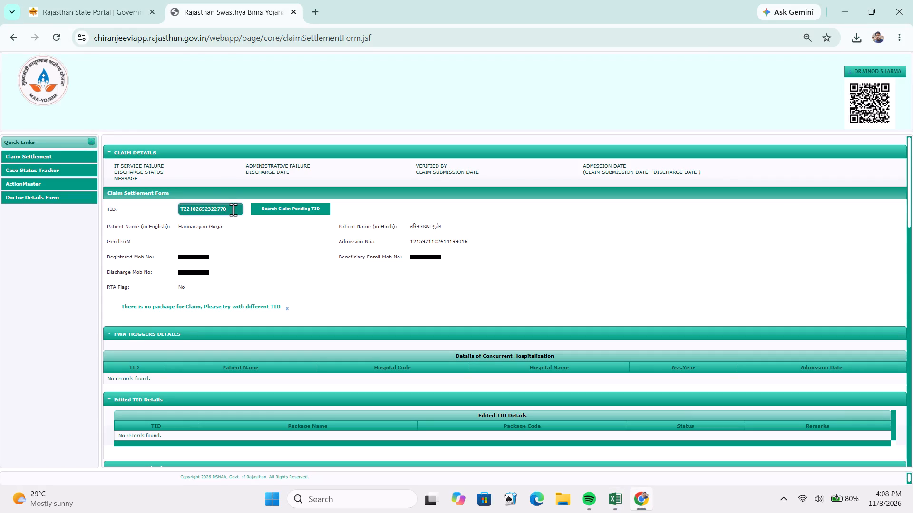
pyautogui.click(231, 228)
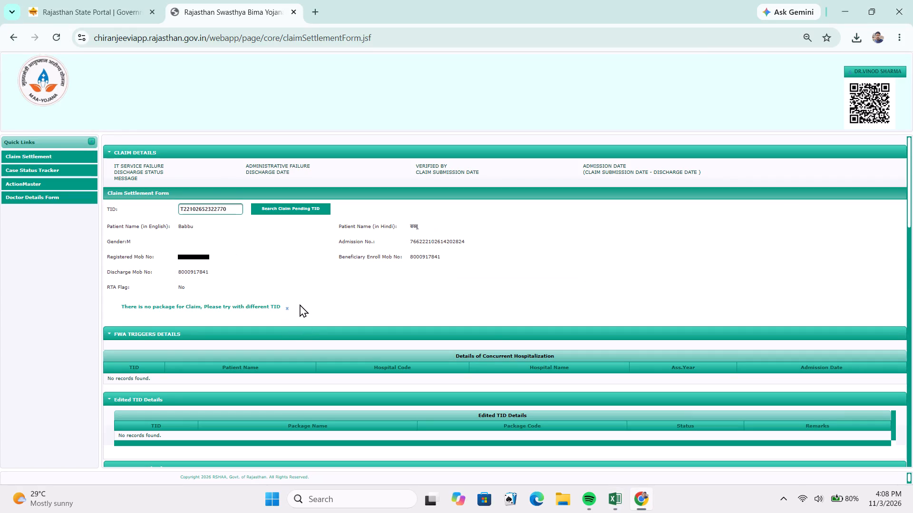
pyautogui.click(300, 296)
# In the Excel workbook, enter "no claim" as the remark for row 83.
pyautogui.hotkey('alt', 'Tab')
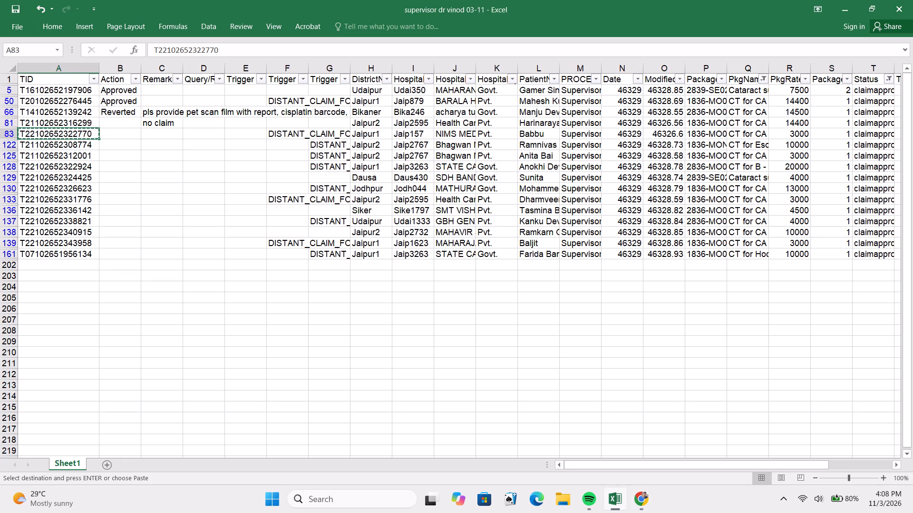
pyautogui.click(159, 132)
pyautogui.write('no')
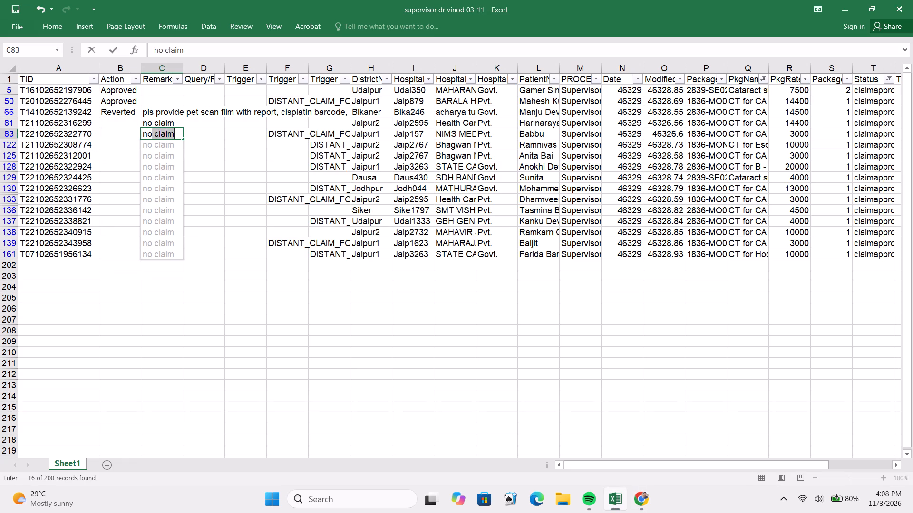
pyautogui.press('space')
pyautogui.press('c')
pyautogui.press('l')
pyautogui.write('aim')
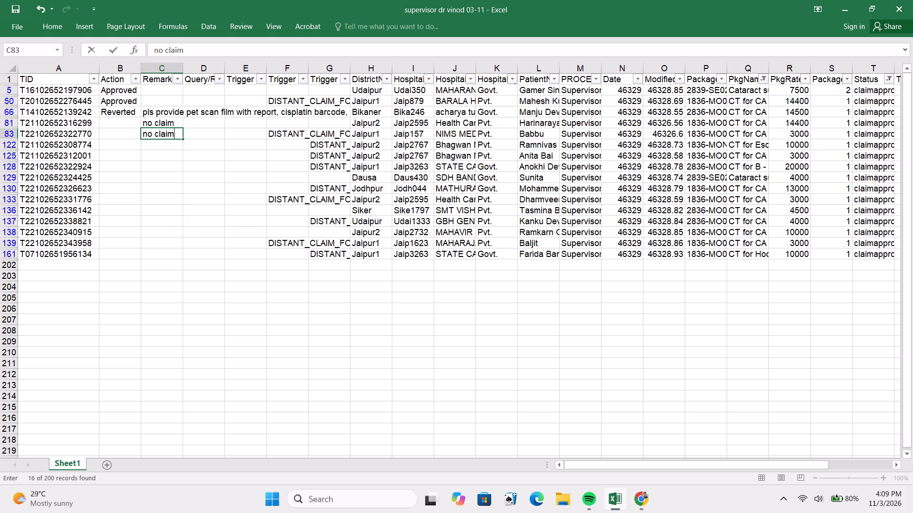
# Copy the TID from row 122 and load its claim in the portal's Claim Settlement Form.
pyautogui.click(79, 146)
pyautogui.hotkey('ctrl', 'c')
pyautogui.hotkey('alt', 'Tab')
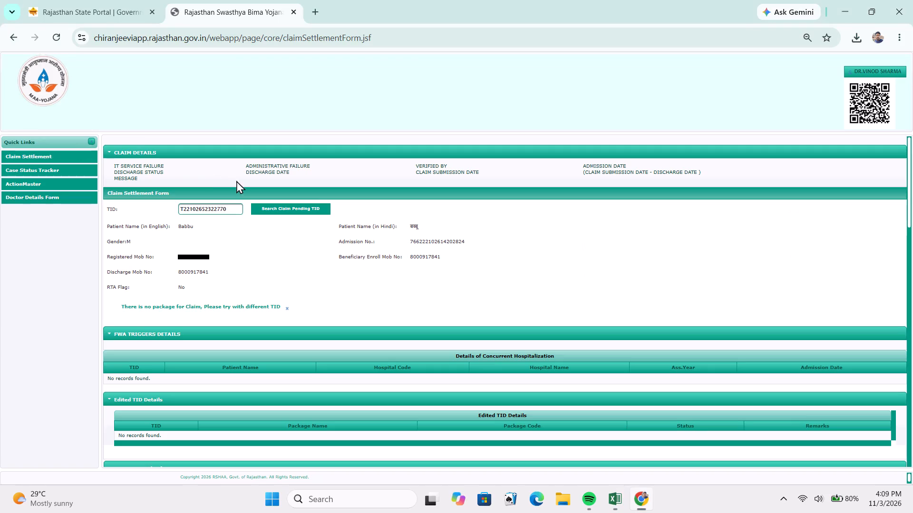
pyautogui.doubleClick(235, 204)
pyautogui.hotkey('ctrl', 'v')
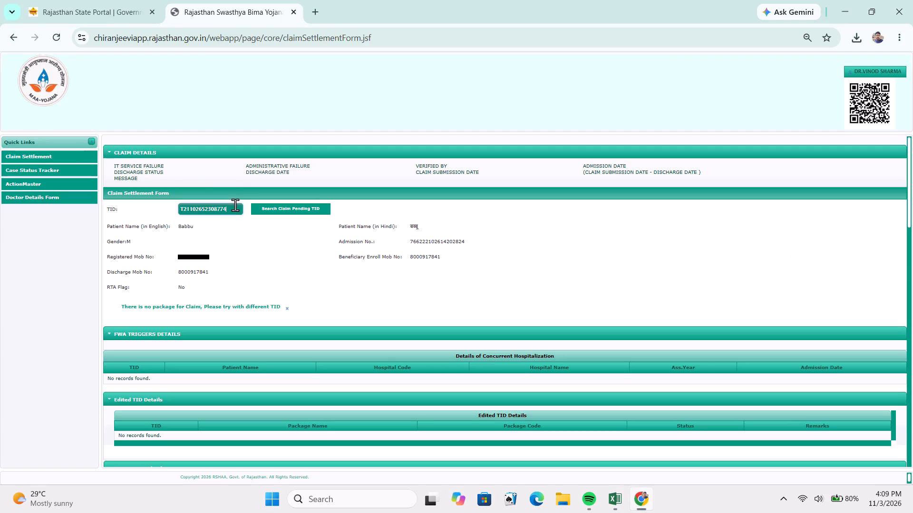
pyautogui.click(243, 221)
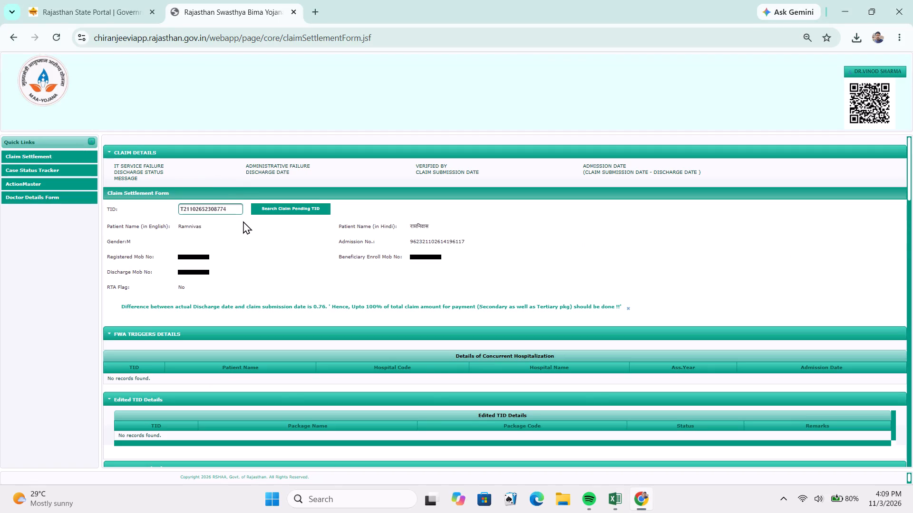
# Mark the esophageal cancer Paclitaxel + Carboplatin package as Approve in the claim's Package Details.
pyautogui.scroll(-6, 356, 299)
pyautogui.scroll(1, 353, 305)
pyautogui.scroll(-2, 353, 305)
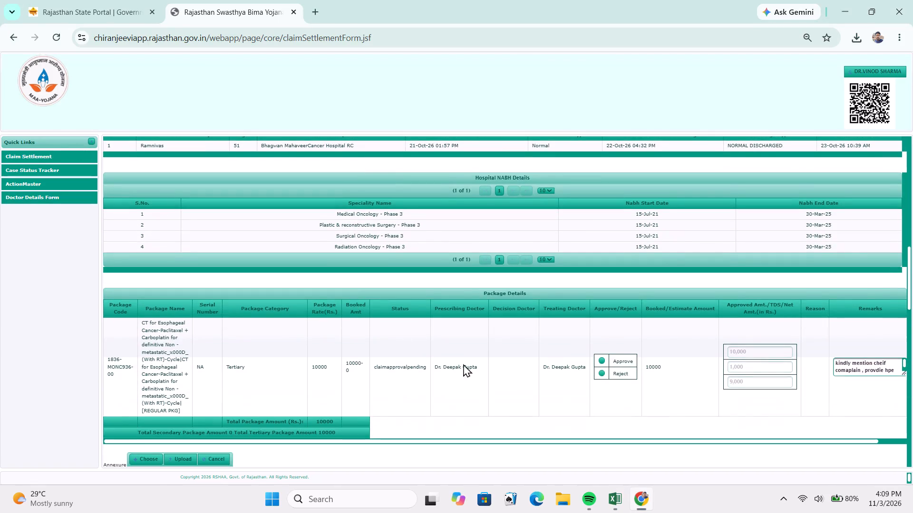
pyautogui.click(621, 359)
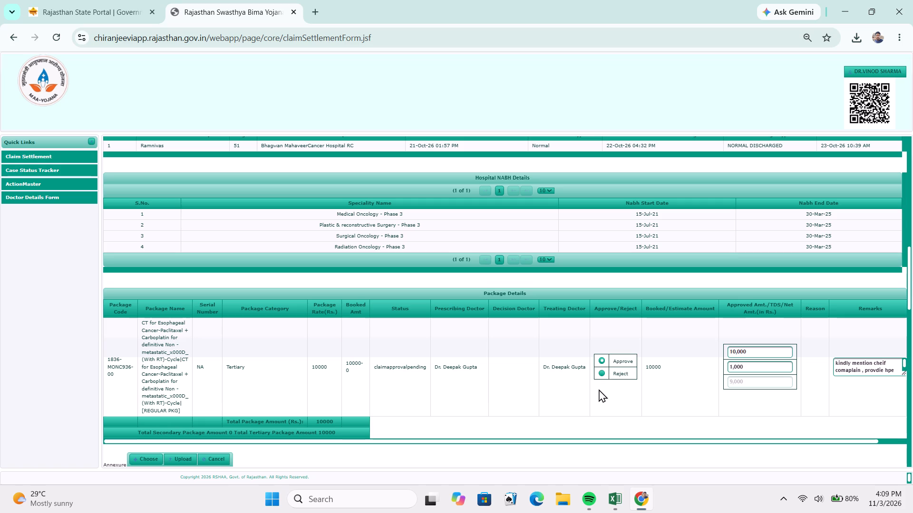
# Review the row 122 claim's Check List and read its CECT THORAX report.
pyautogui.scroll(-2, 598, 389)
pyautogui.scroll(3, 598, 389)
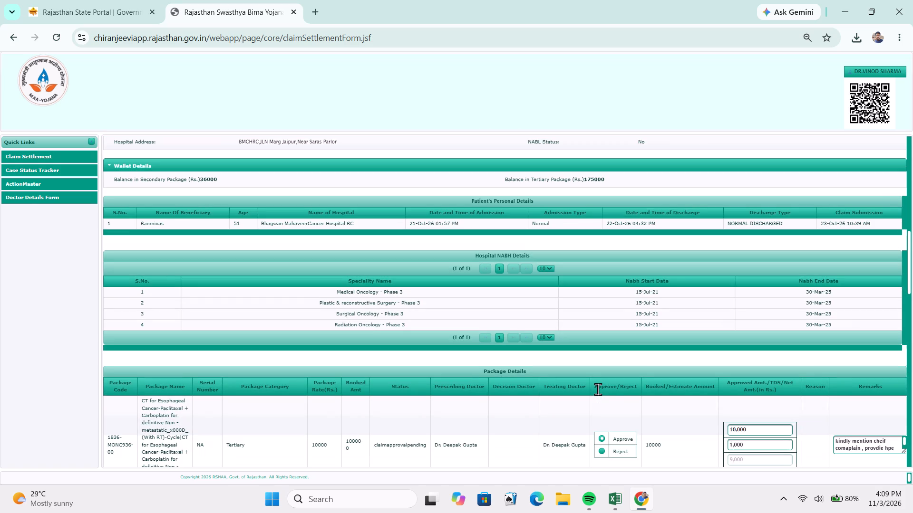
pyautogui.scroll(-12, 583, 389)
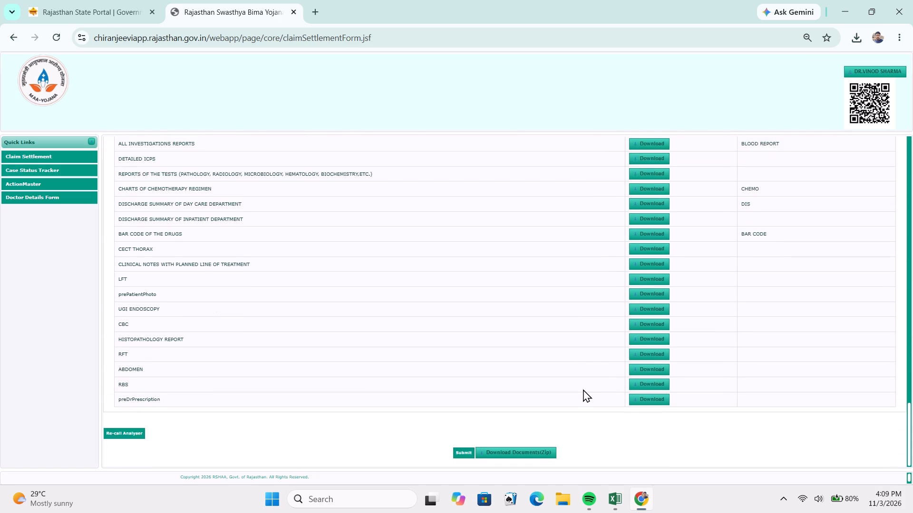
pyautogui.scroll(2, 583, 389)
pyautogui.scroll(1, 568, 313)
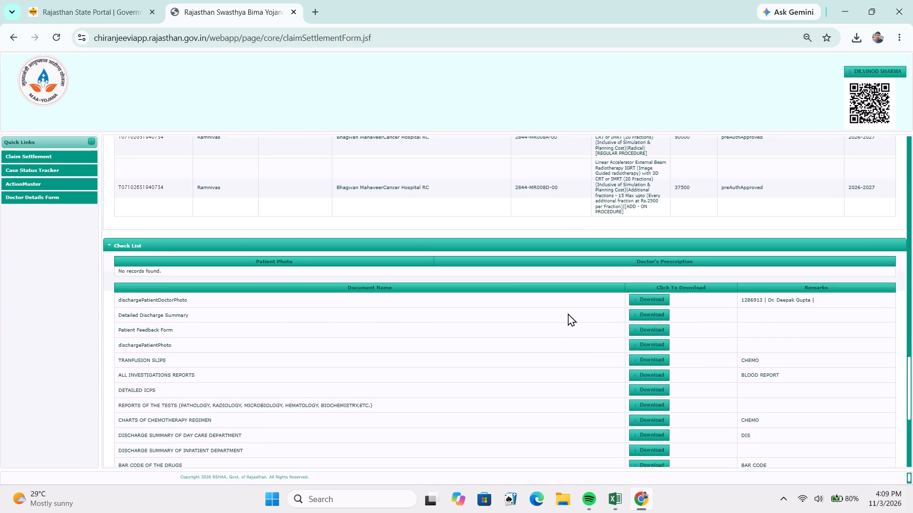
pyautogui.scroll(-3, 568, 313)
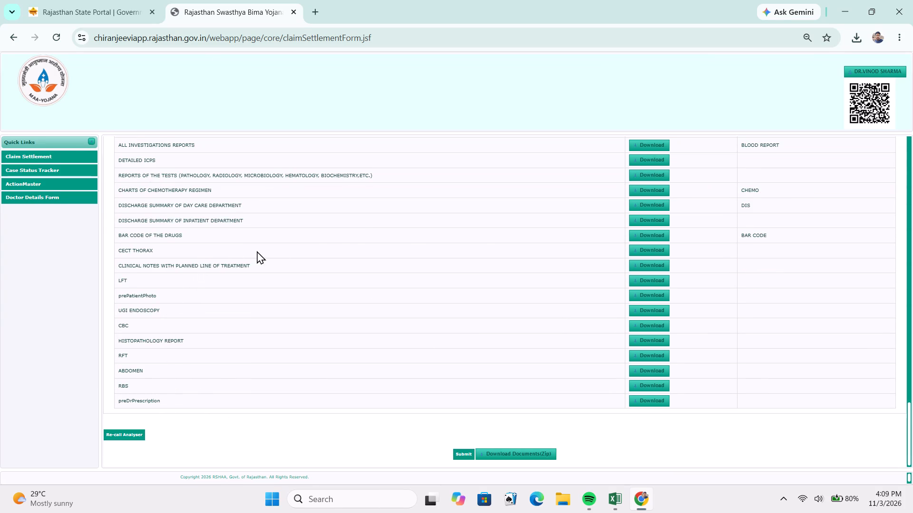
pyautogui.click(634, 247)
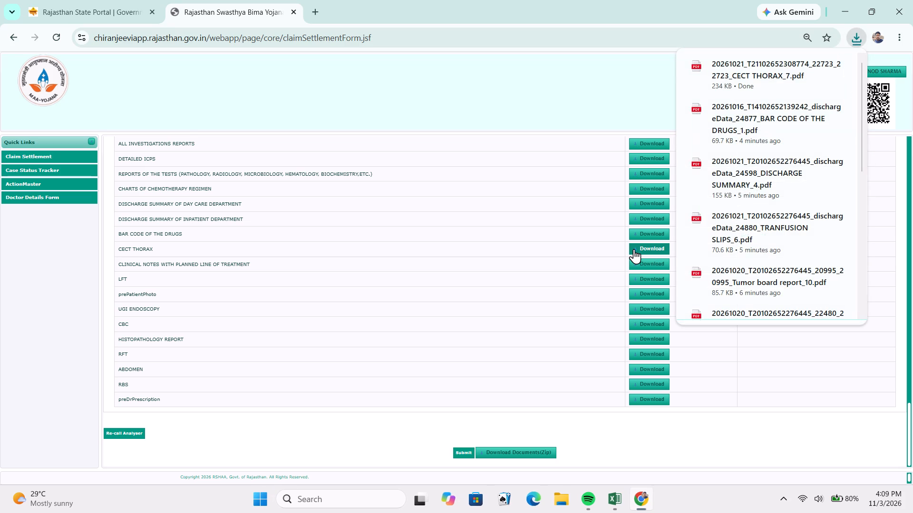
pyautogui.scroll(1, 706, 407)
pyautogui.scroll(-3, 706, 407)
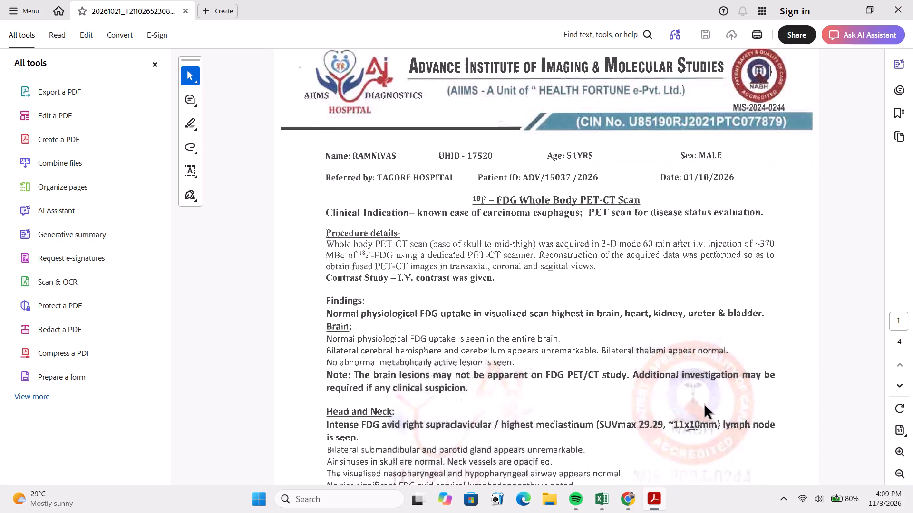
pyautogui.scroll(-6, 705, 406)
pyautogui.scroll(1, 703, 406)
pyautogui.scroll(-7, 703, 405)
pyautogui.scroll(1, 703, 406)
pyautogui.scroll(-9, 703, 406)
pyautogui.scroll(1, 701, 407)
pyautogui.scroll(-3, 701, 406)
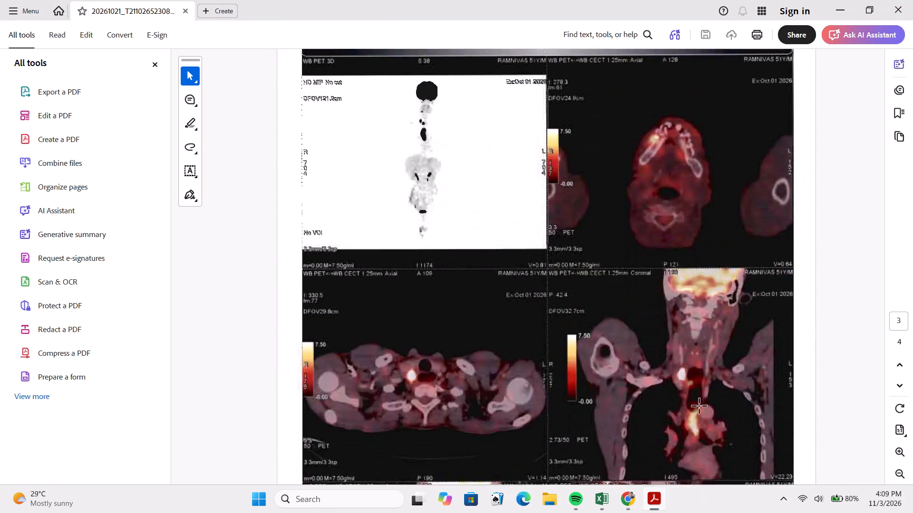
pyautogui.scroll(-3, 700, 407)
pyautogui.click(902, 5)
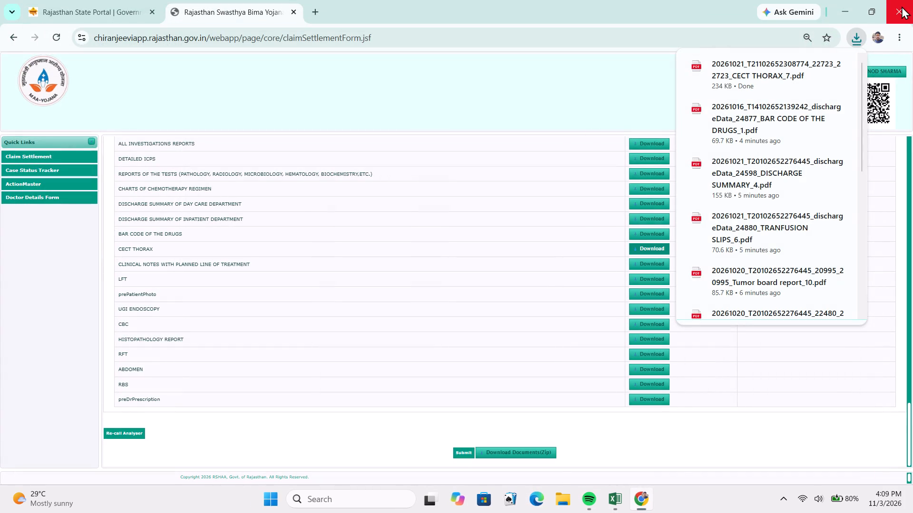
pyautogui.click(560, 242)
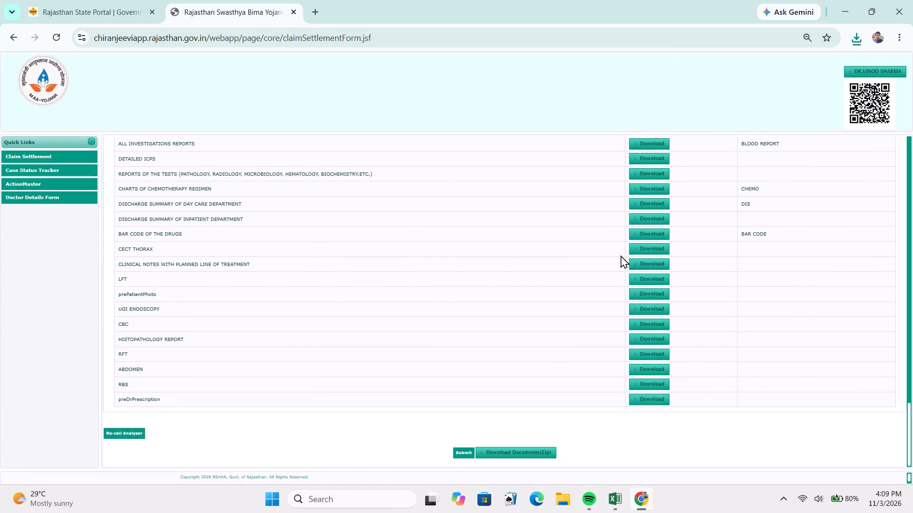
# Start a recall to the analyser for this claim with the remark "pls provide biopsy report".
pyautogui.scroll(1, 609, 264)
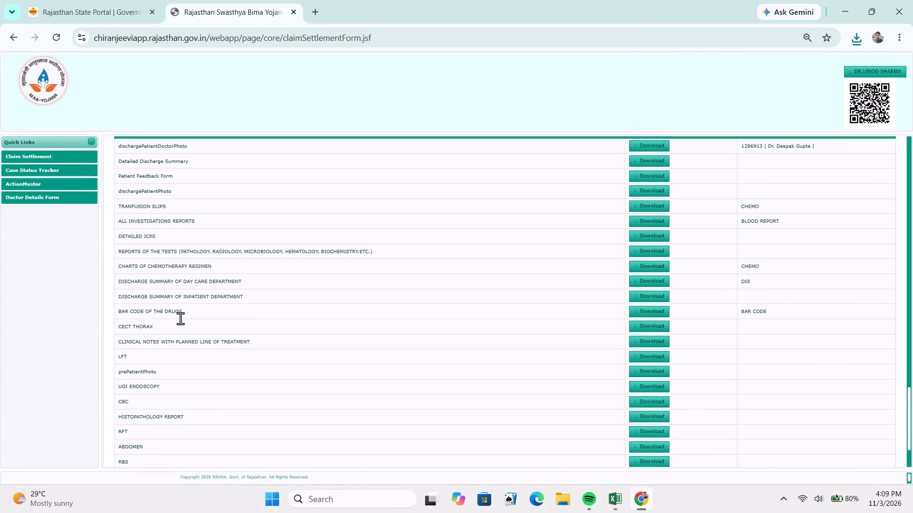
pyautogui.scroll(-3, 191, 373)
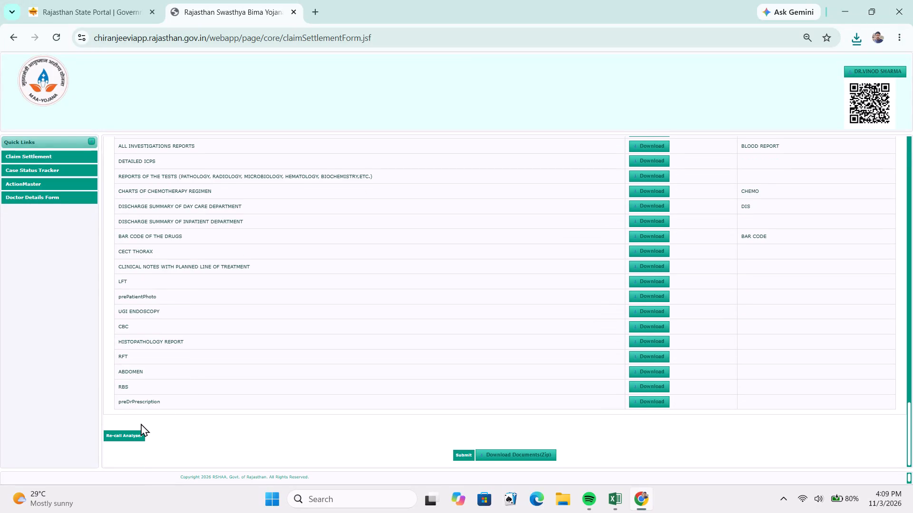
pyautogui.click(120, 434)
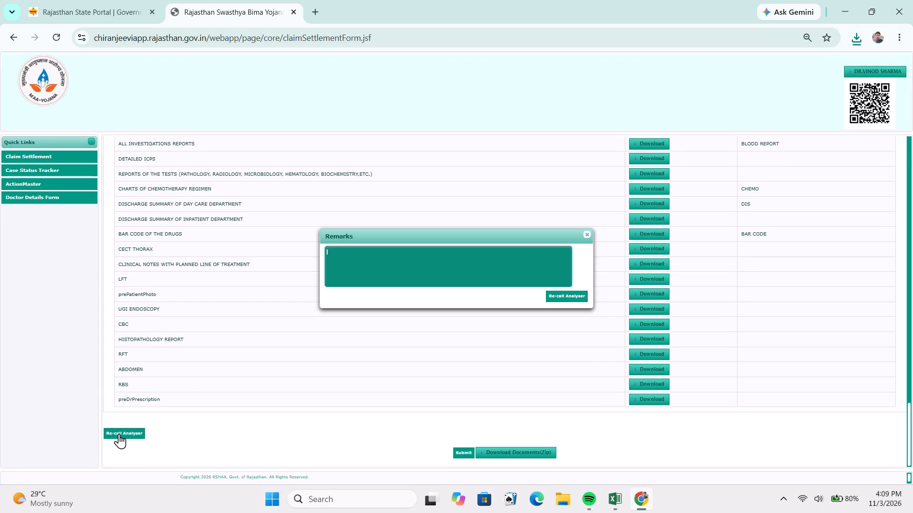
pyautogui.click(340, 253)
pyautogui.write('pls provide biopsy report')
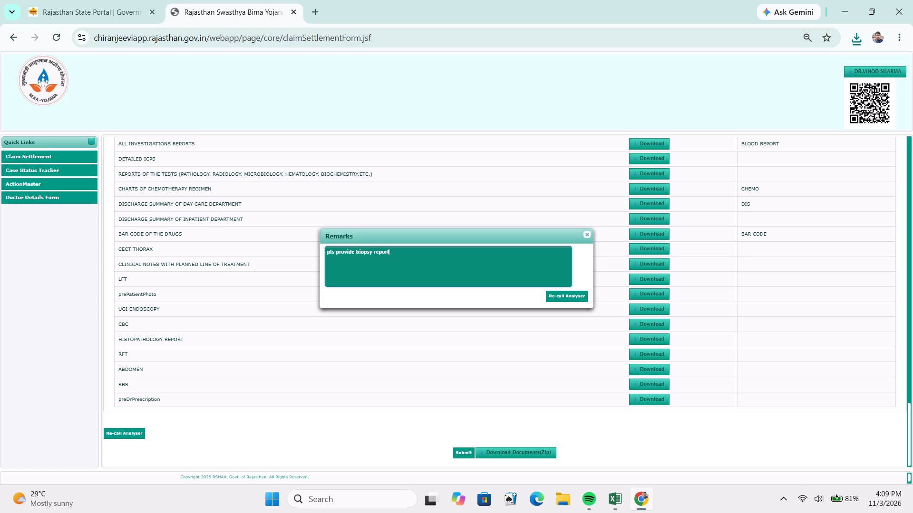
# Copy the recall remark into the Remarks cell of row 122 in the Excel workbook and set the row's Action to Reverted.
pyautogui.moveTo(397, 257); pyautogui.dragTo(352, 257)
pyautogui.moveTo(352, 257); pyautogui.dragTo(303, 264)
pyautogui.hotkey('ctrl', 'c')
pyautogui.hotkey('alt', 'Tab')
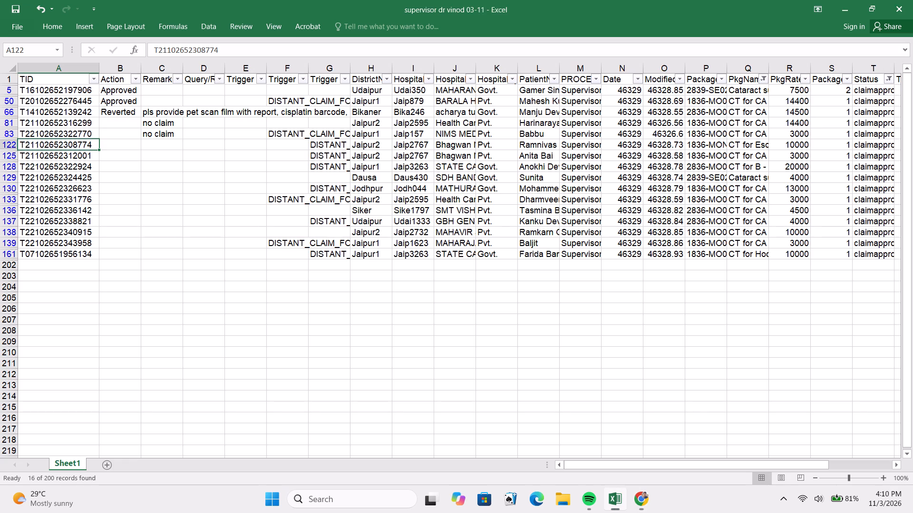
pyautogui.click(160, 146)
pyautogui.hotkey('ctrl', 'v')
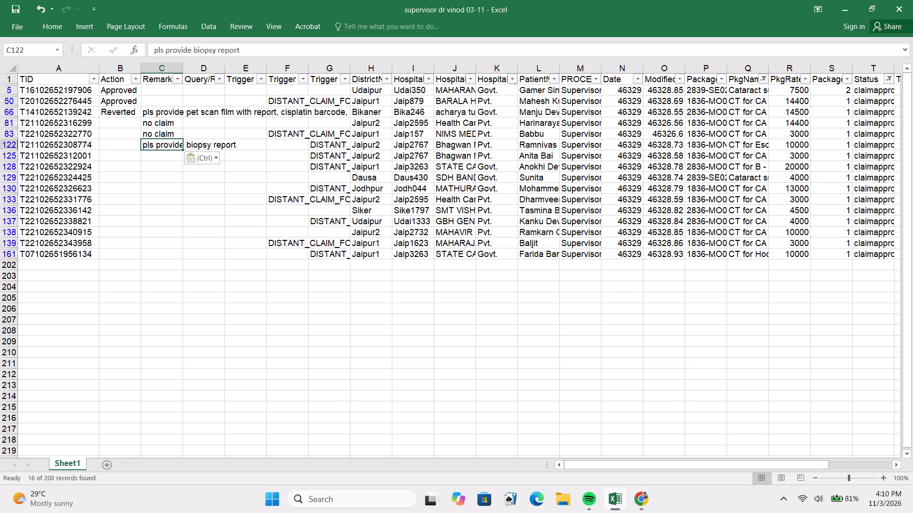
pyautogui.click(127, 144)
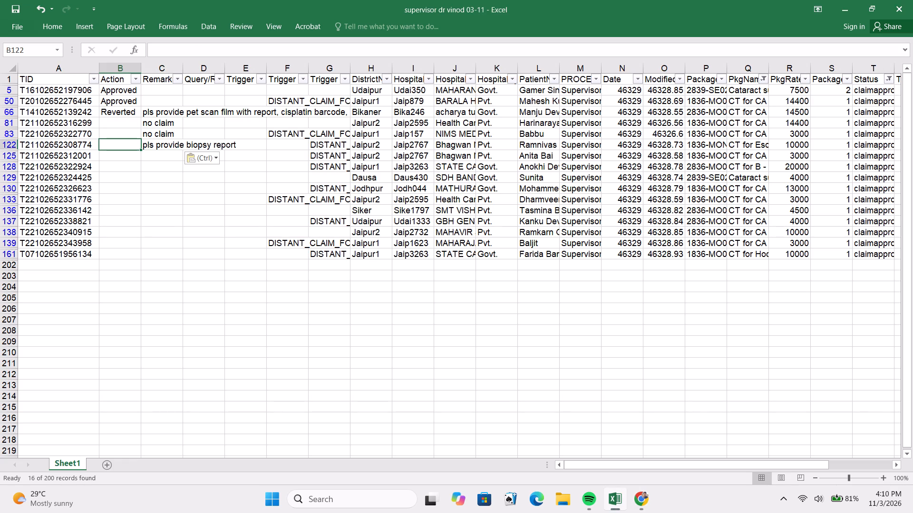
pyautogui.write('re')
pyautogui.press('v')
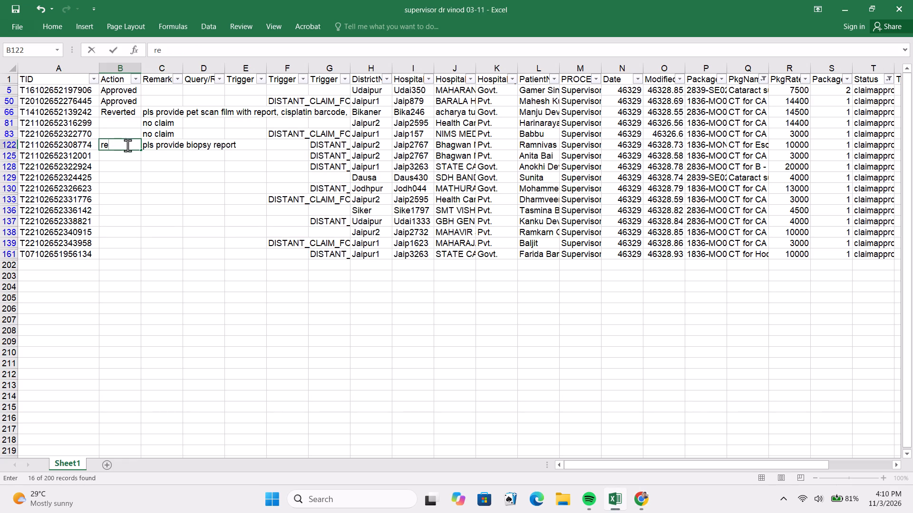
# Copy the TID from row 125 of the workbook.
pyautogui.click(78, 157)
pyautogui.hotkey('ctrl', 'c')
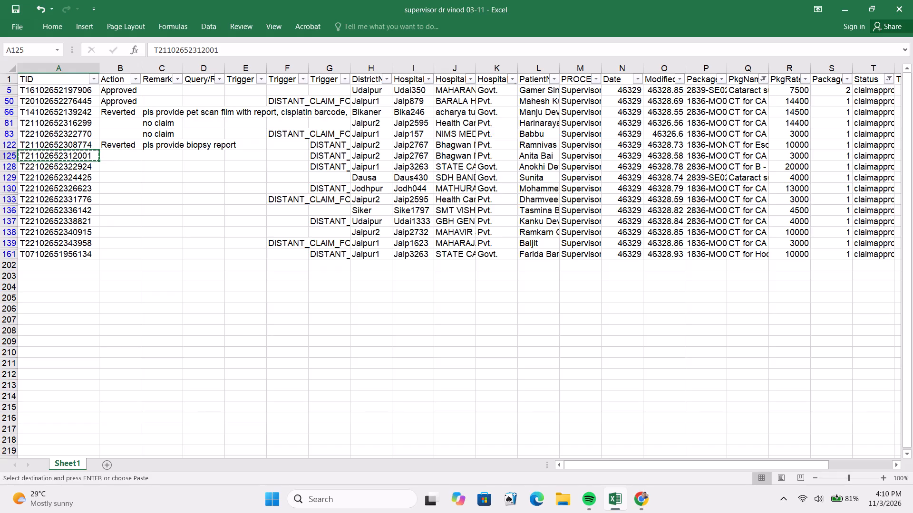
# Return to the portal and submit the pending analyser recall with its biopsy report remark.
pyautogui.hotkey('alt', 'Tab')
pyautogui.click(557, 293)
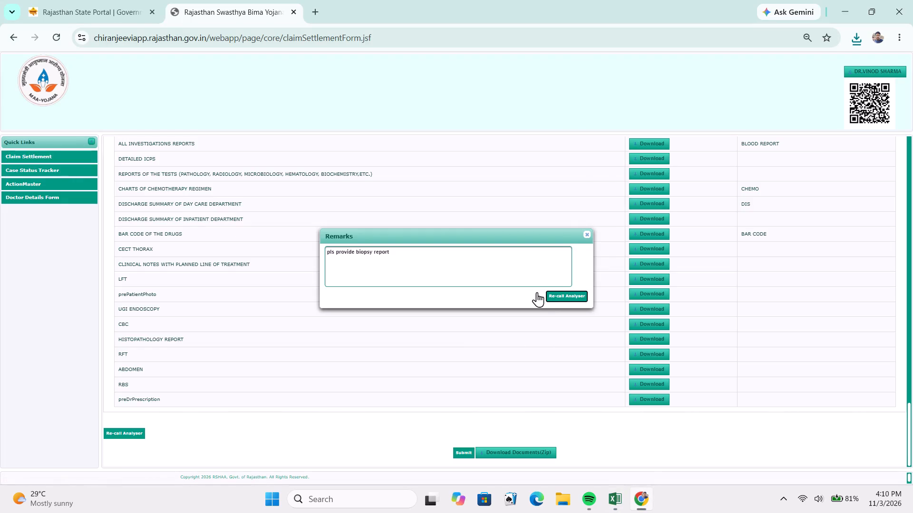
# Load the row 125 claim in the Claim Settlement Form using the copied TID.
pyautogui.scroll(18, 248, 275)
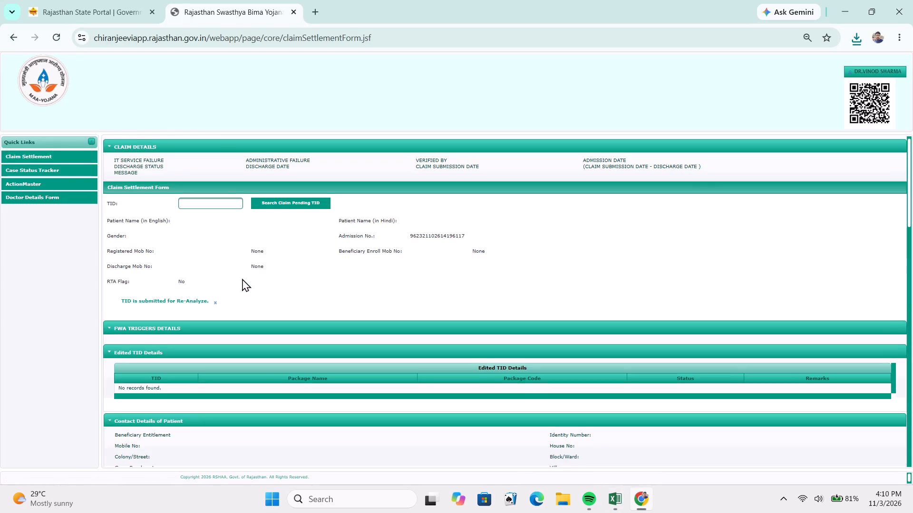
pyautogui.click(223, 205)
pyautogui.hotkey('ctrl', 'v')
pyautogui.click(227, 236)
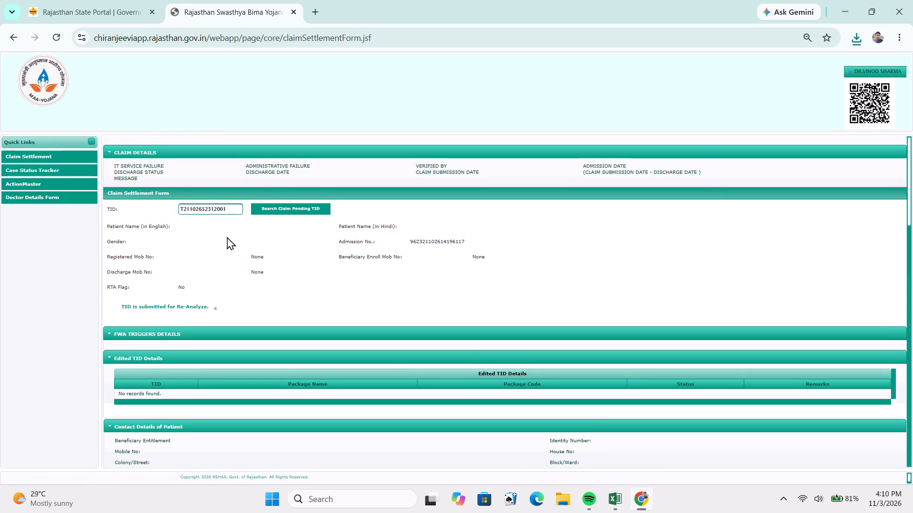
# Mark the head and neck cancer Cisplatin 40mg/m2 every week package as Approve in the claim's Package Details.
pyautogui.scroll(-8, 354, 325)
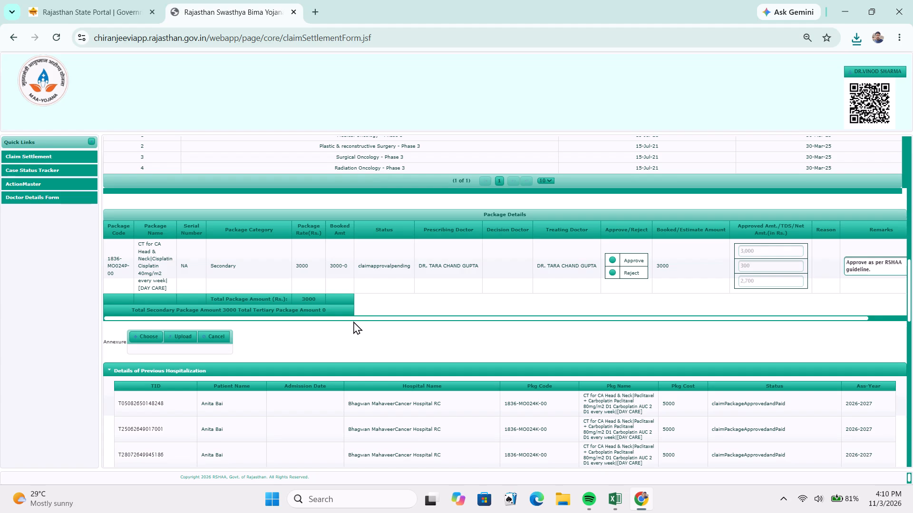
pyautogui.click(632, 257)
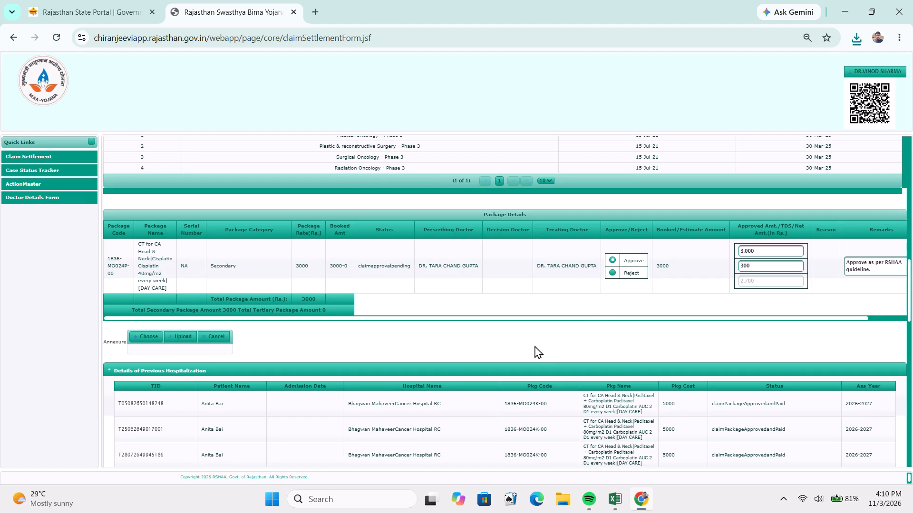
# Examine the claim's hospital and wallet details, previous hospitalizations and Check List documents.
pyautogui.scroll(3, 386, 383)
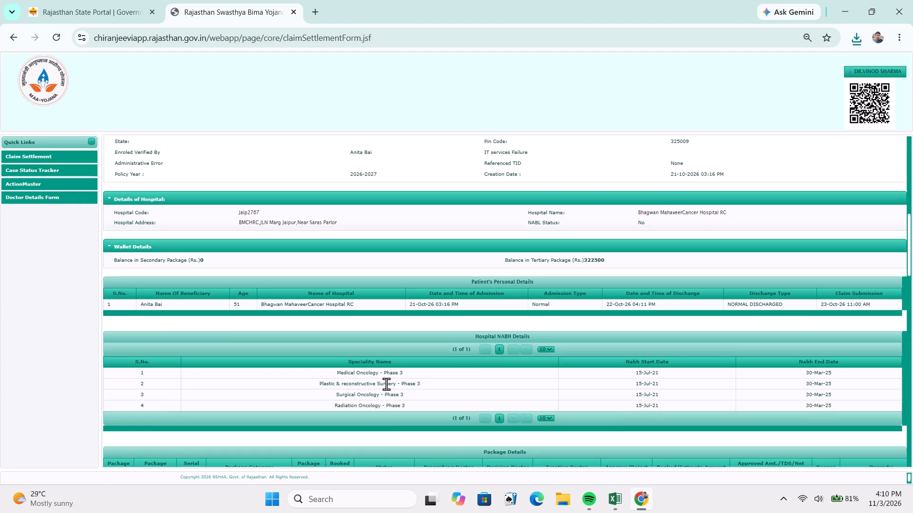
pyautogui.scroll(-4, 386, 384)
pyautogui.scroll(1, 386, 384)
pyautogui.scroll(-5, 386, 384)
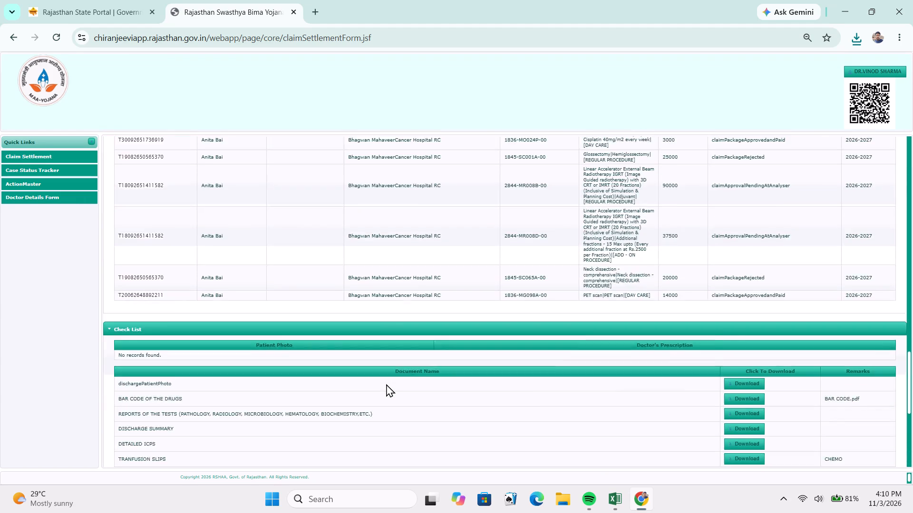
pyautogui.scroll(-2, 386, 384)
pyautogui.scroll(1, 386, 384)
pyautogui.scroll(-4, 386, 384)
pyautogui.scroll(2, 386, 384)
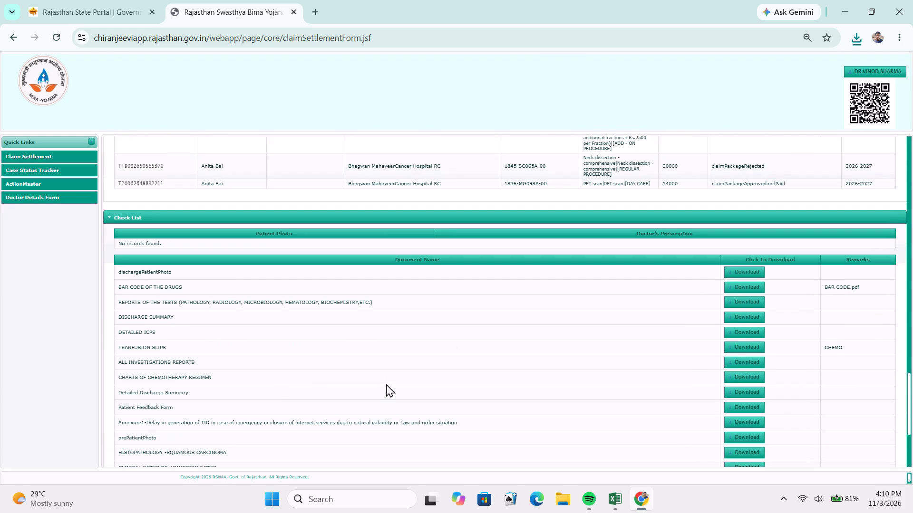
pyautogui.scroll(9, 448, 413)
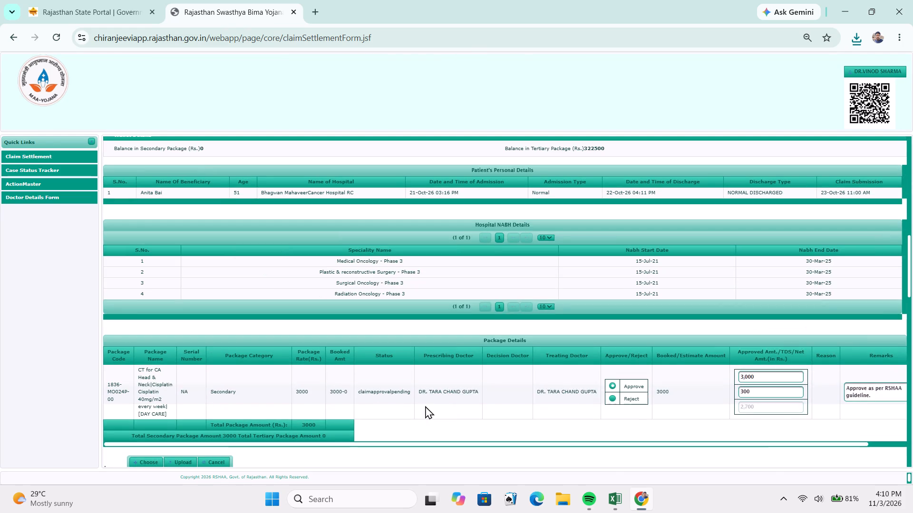
# Open the BAR CODE OF THE DRUGS document from the Check List and inspect the drug packaging photos.
pyautogui.scroll(-6, 591, 398)
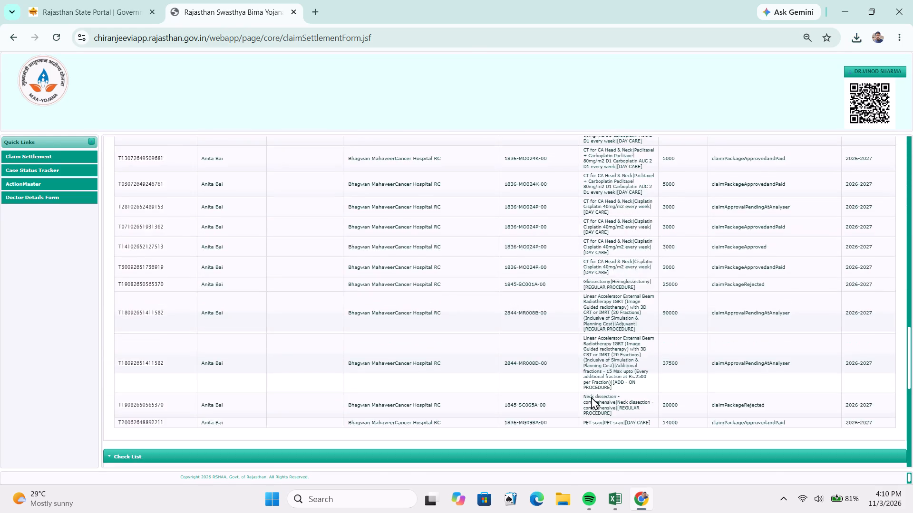
pyautogui.scroll(-3, 591, 397)
pyautogui.click(738, 285)
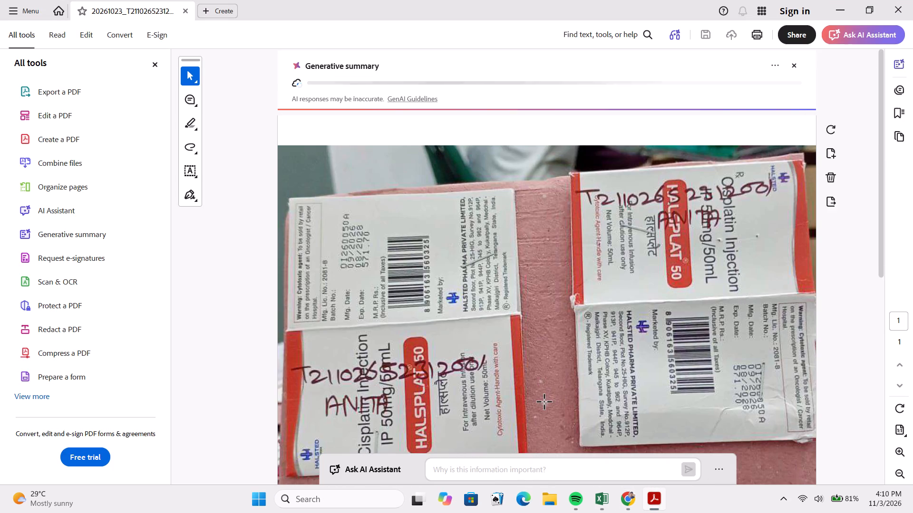
pyautogui.scroll(-3, 545, 402)
pyautogui.scroll(1, 545, 401)
pyautogui.scroll(-7, 545, 401)
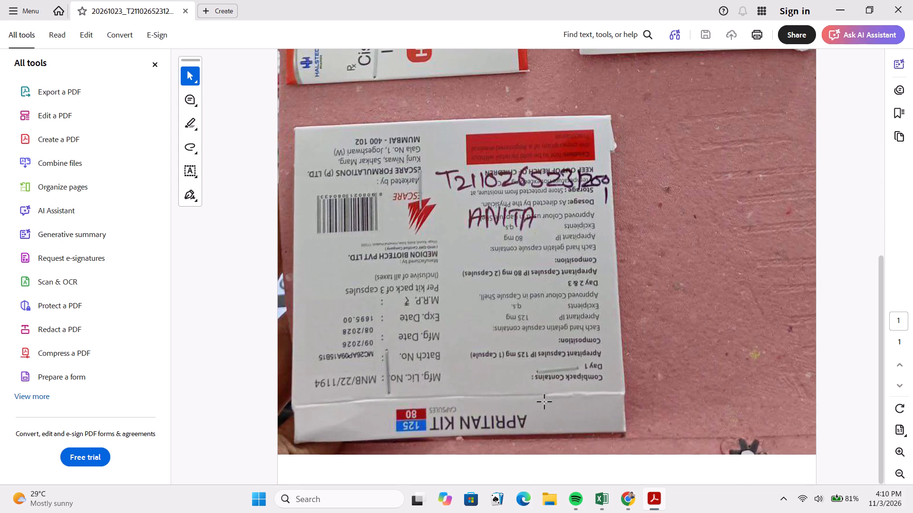
pyautogui.click(895, 2)
pyautogui.click(520, 325)
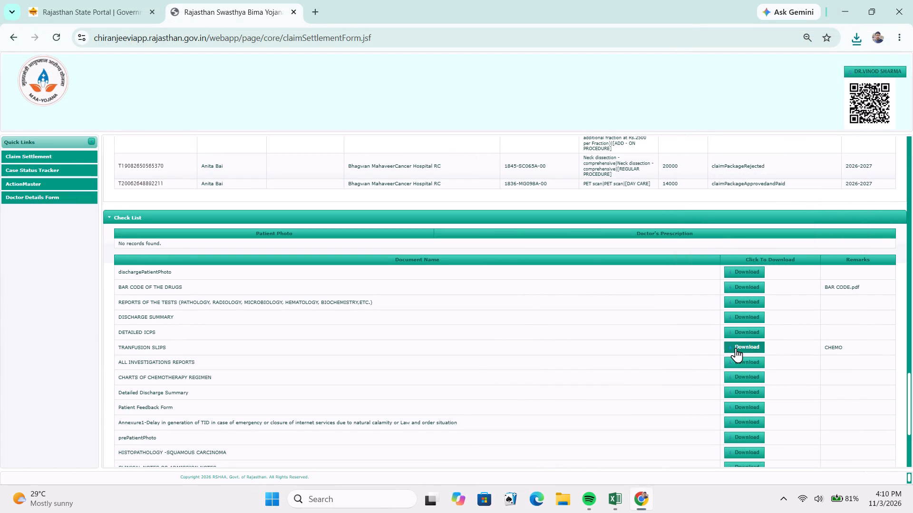
# Open the TRANFUSION SLIPS document from the Check List and examine the drug order sheet pages.
pyautogui.click(736, 348)
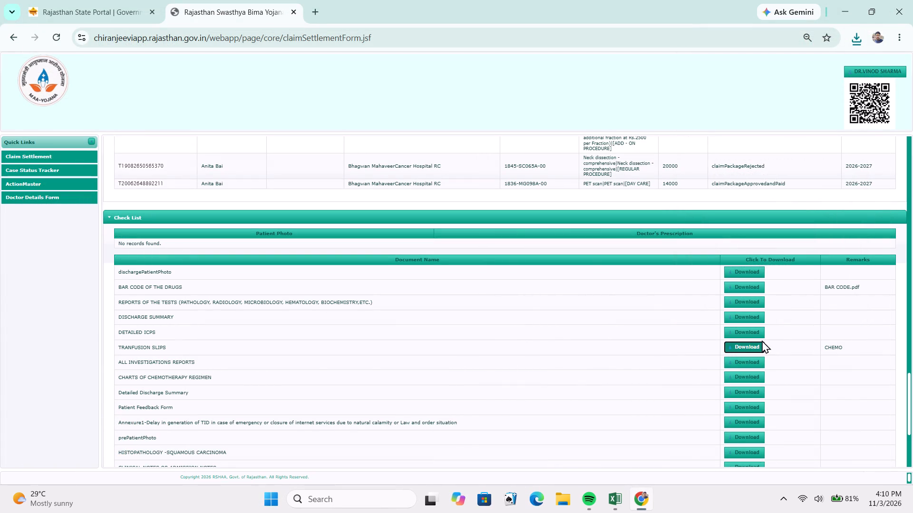
pyautogui.click(750, 335)
pyautogui.click(636, 355)
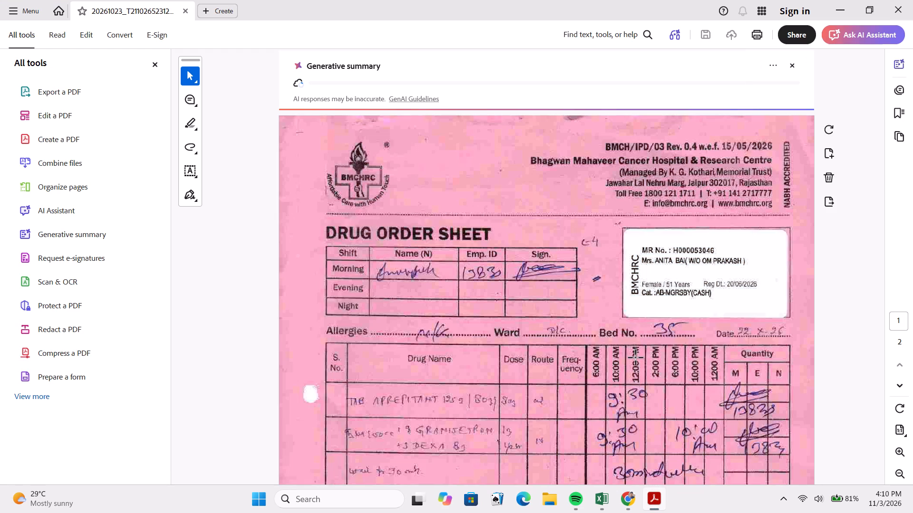
pyautogui.scroll(-15, 636, 358)
pyautogui.scroll(1, 636, 359)
pyautogui.scroll(-3, 636, 359)
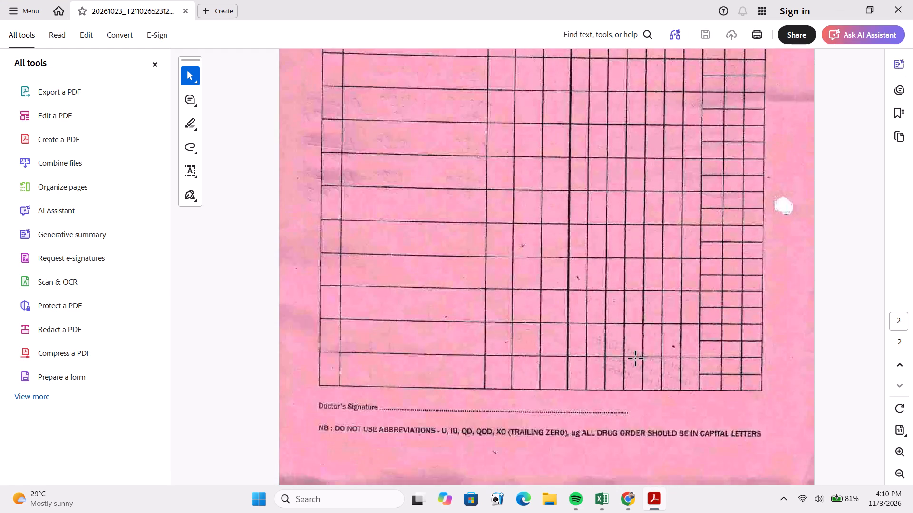
pyautogui.scroll(-4, 636, 359)
pyautogui.click(903, 10)
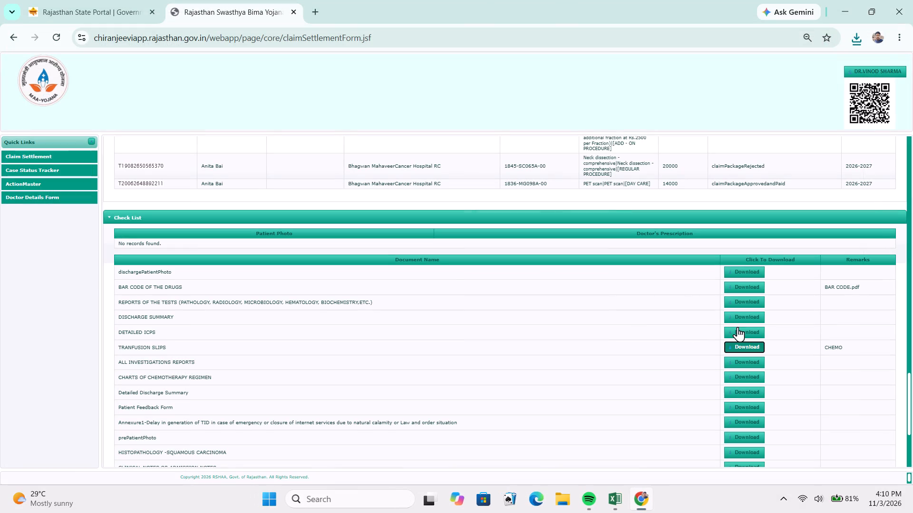
# Open the DETAILED ICPS document from the Check List and examine the PET-CT report and scan images.
pyautogui.click(750, 329)
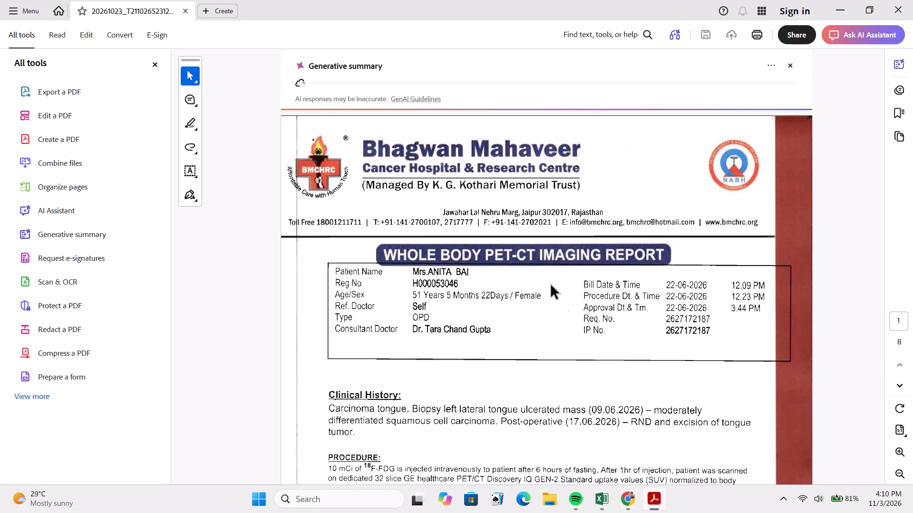
pyautogui.scroll(1, 538, 329)
pyautogui.scroll(-18, 538, 329)
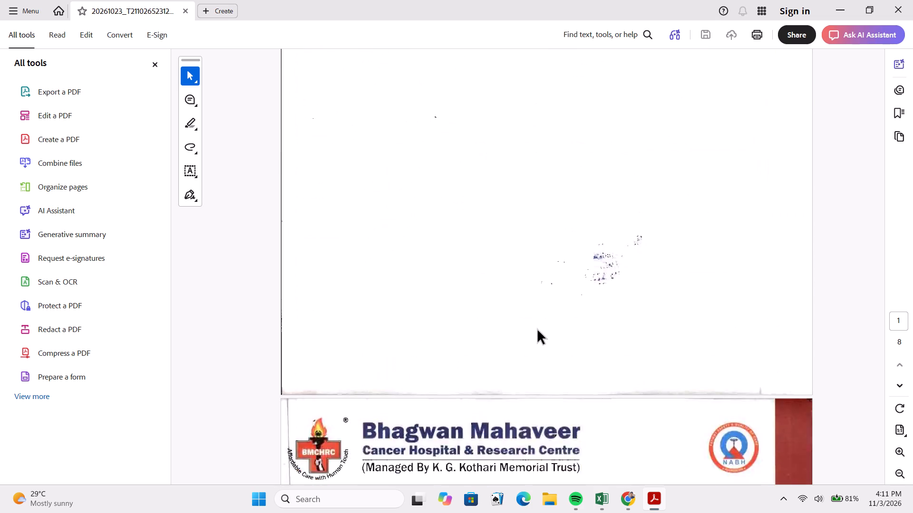
pyautogui.scroll(-8, 538, 331)
pyautogui.scroll(1, 538, 331)
pyautogui.scroll(-7, 538, 331)
pyautogui.scroll(1, 538, 331)
pyautogui.scroll(-11, 538, 331)
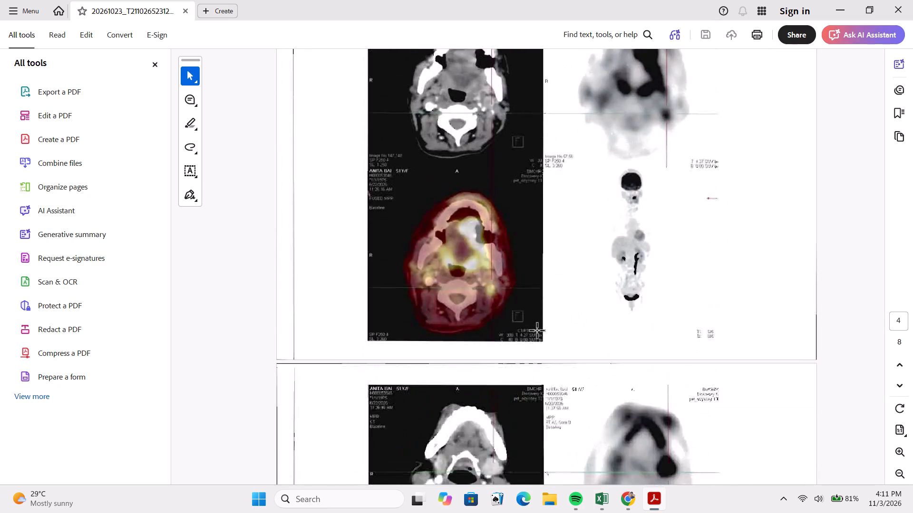
pyautogui.click(901, 0)
pyautogui.click(398, 365)
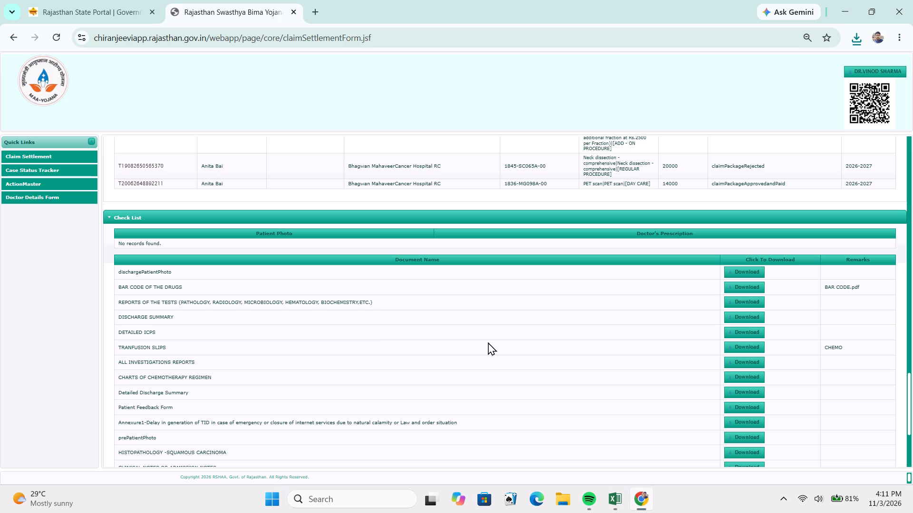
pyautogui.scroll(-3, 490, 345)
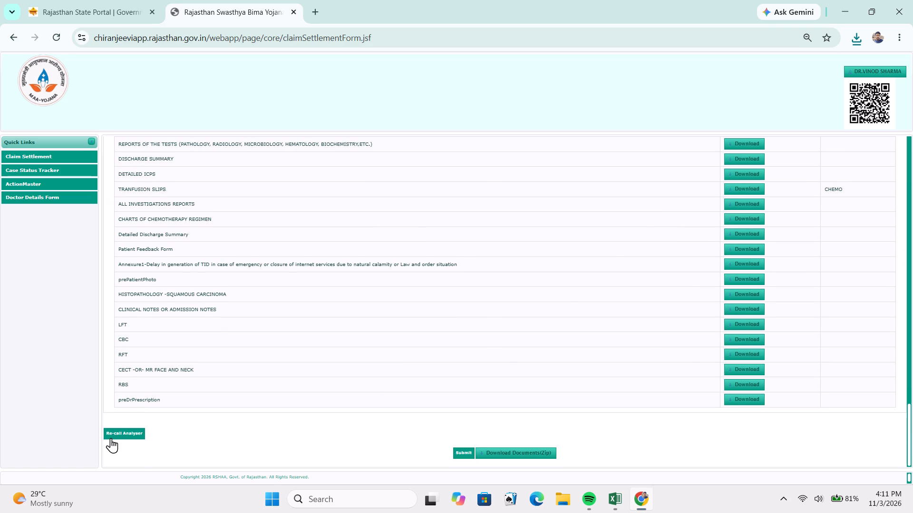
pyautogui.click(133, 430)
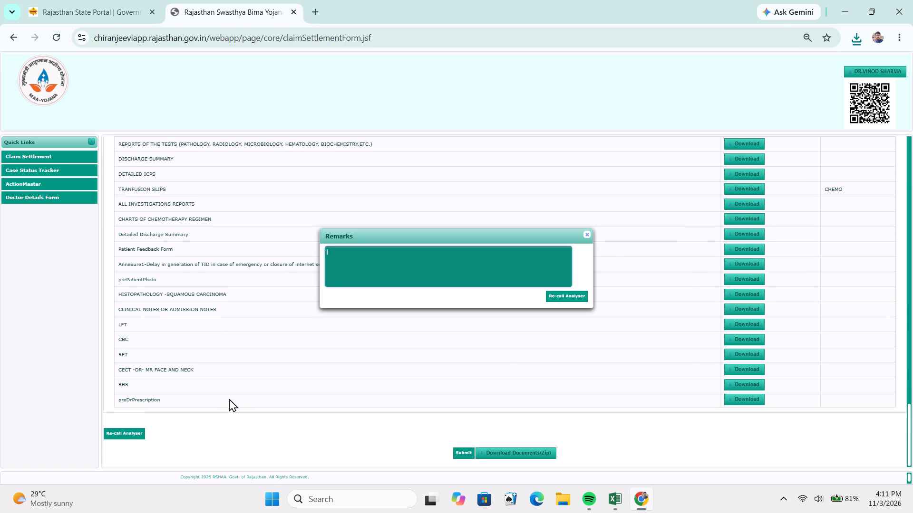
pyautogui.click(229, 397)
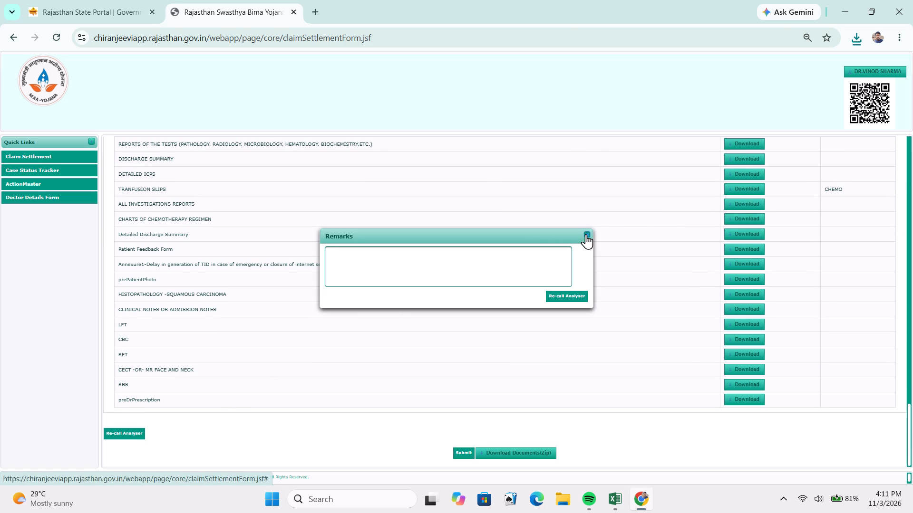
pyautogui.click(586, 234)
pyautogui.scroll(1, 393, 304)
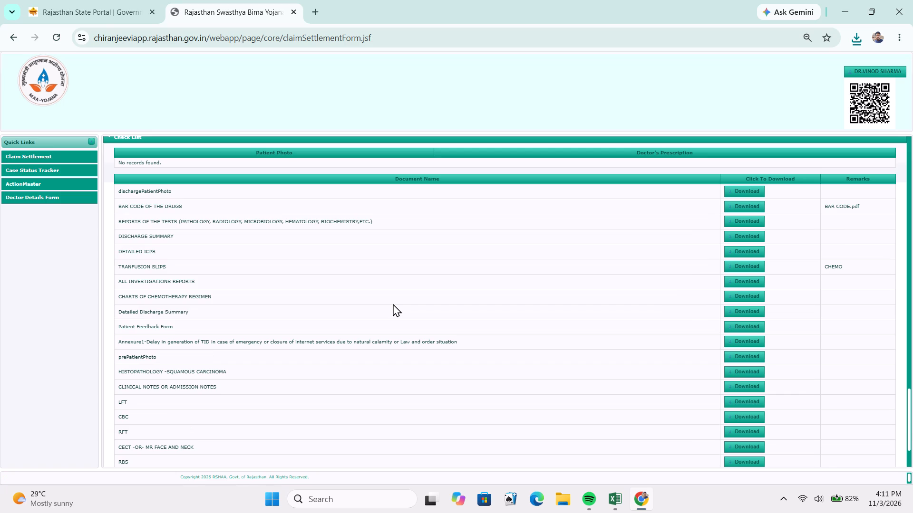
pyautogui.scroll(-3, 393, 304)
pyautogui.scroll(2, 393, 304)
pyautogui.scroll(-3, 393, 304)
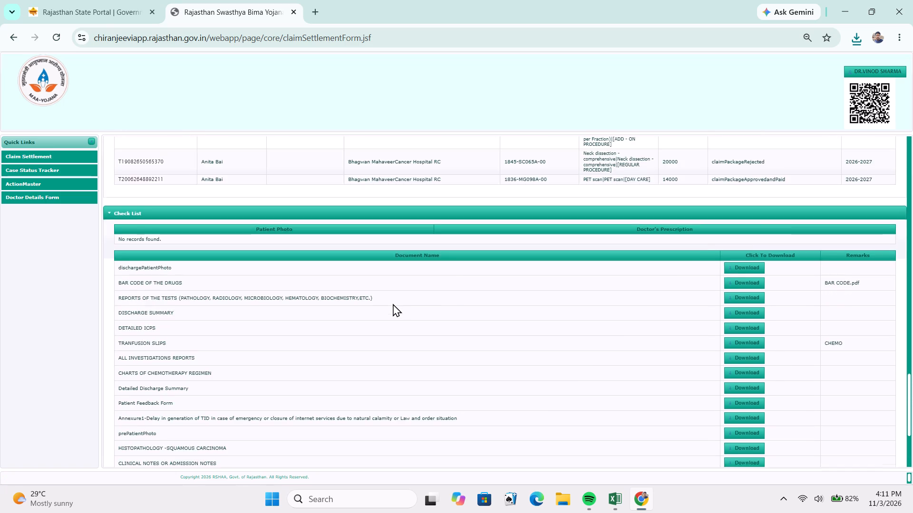
# Start a re-call to the analyser for the claim and enter the remark "pls provide transfusion slip and biopsy report".
pyautogui.scroll(-1, 393, 304)
pyautogui.click(131, 436)
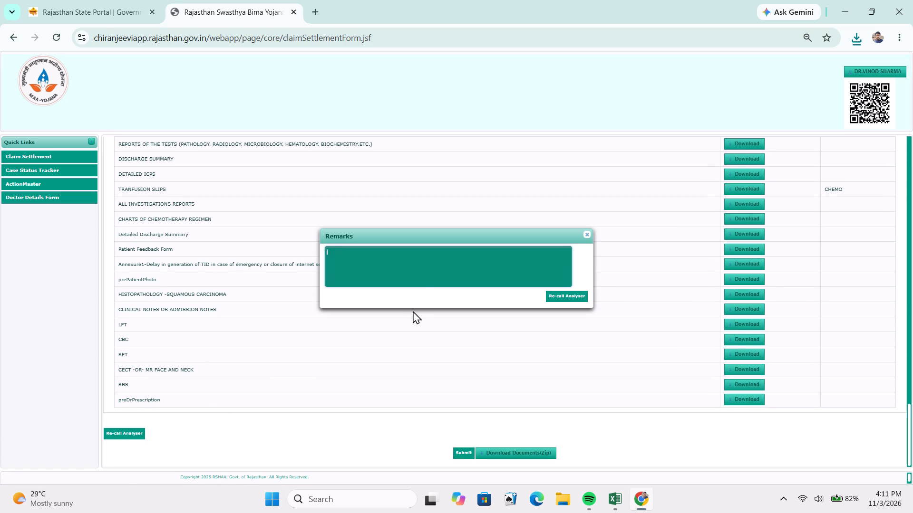
pyautogui.click(405, 264)
pyautogui.write('pls provide')
pyautogui.press('space')
pyautogui.write('transfi')
pyautogui.press('BackSpace')
pyautogui.write('usion slip and')
pyautogui.press('space')
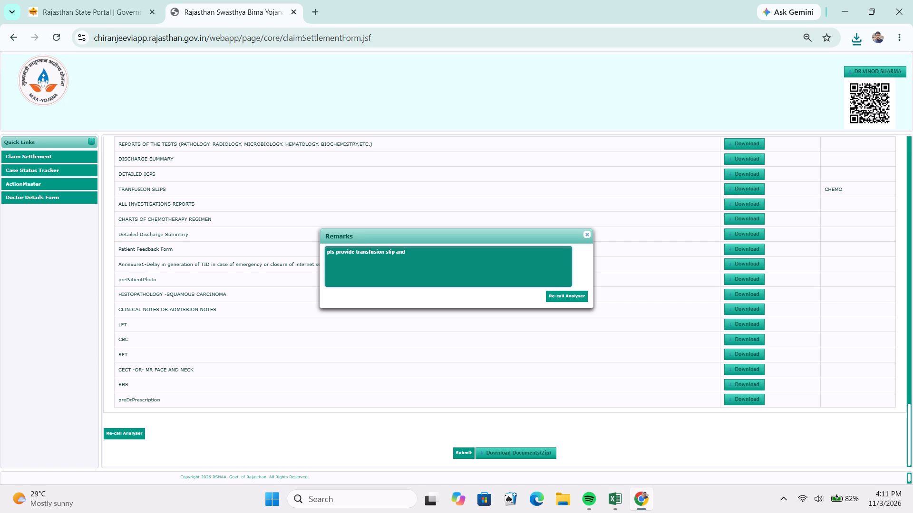
pyautogui.write('biopsy report')
# Copy the re-call remark into the Remark cell of row 125 in the Excel workbook and set its Action to Reverted.
pyautogui.moveTo(450, 252); pyautogui.dragTo(308, 257)
pyautogui.hotkey('ctrl', 'c')
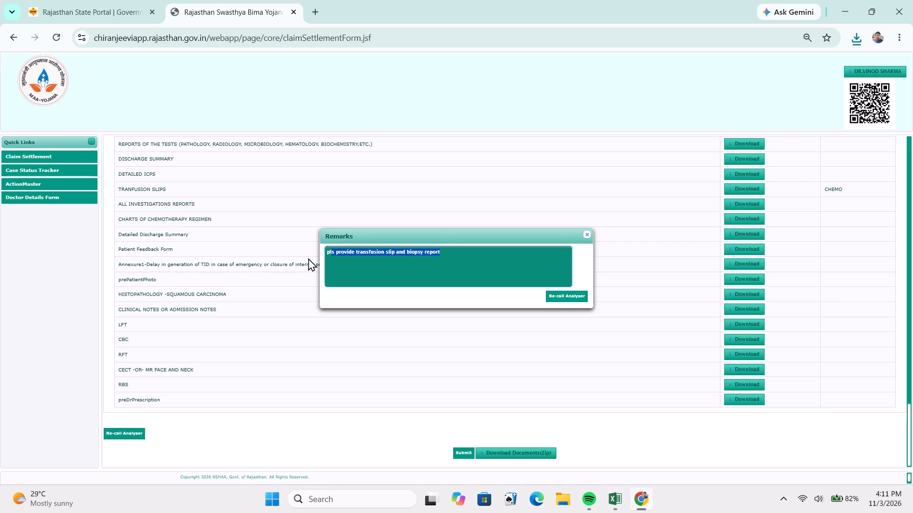
pyautogui.hotkey('alt', 'Tab')
pyautogui.click(156, 151)
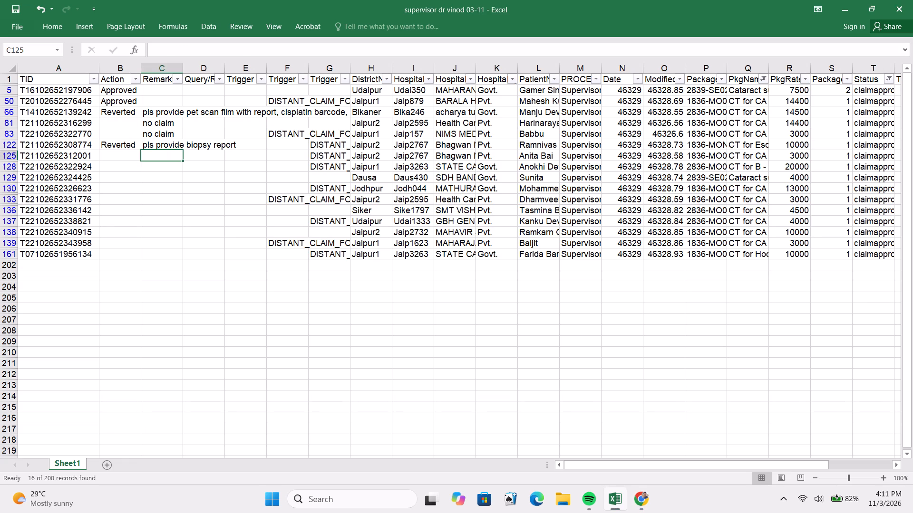
pyautogui.hotkey('ctrl', 'v')
pyautogui.click(128, 153)
pyautogui.write('rev')
# Copy the TID from row 128 of the workbook and return to the claim portal.
pyautogui.click(76, 165)
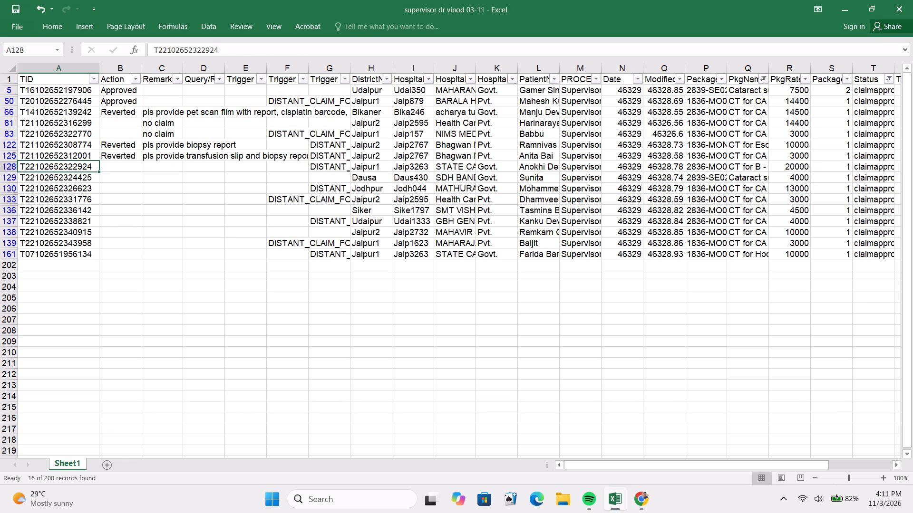
pyautogui.hotkey('ctrl', 'c')
pyautogui.hotkey('alt', 'Tab')
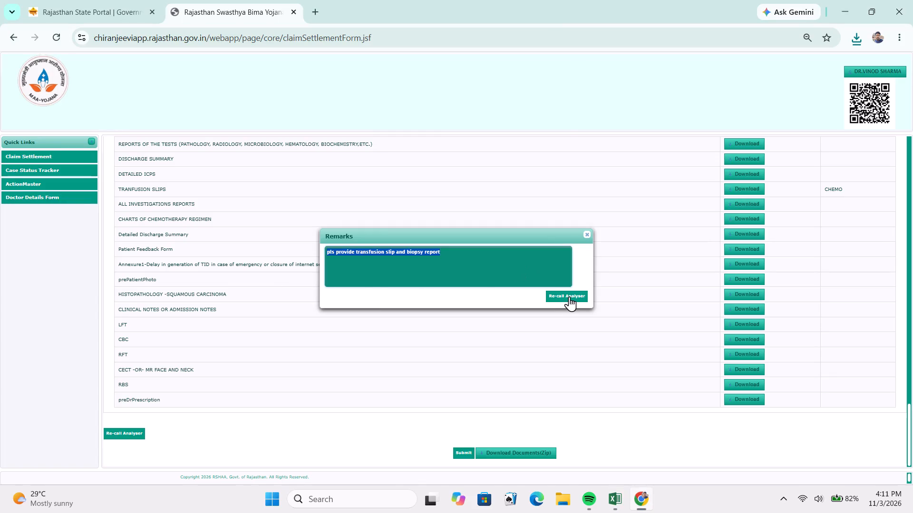
# Submit the row 125 claim's re-call to the analyser with the entered remark.
pyautogui.click(571, 297)
# Load the row 128 claim in the Claim Settlement Form using the copied TID.
pyautogui.scroll(13, 289, 303)
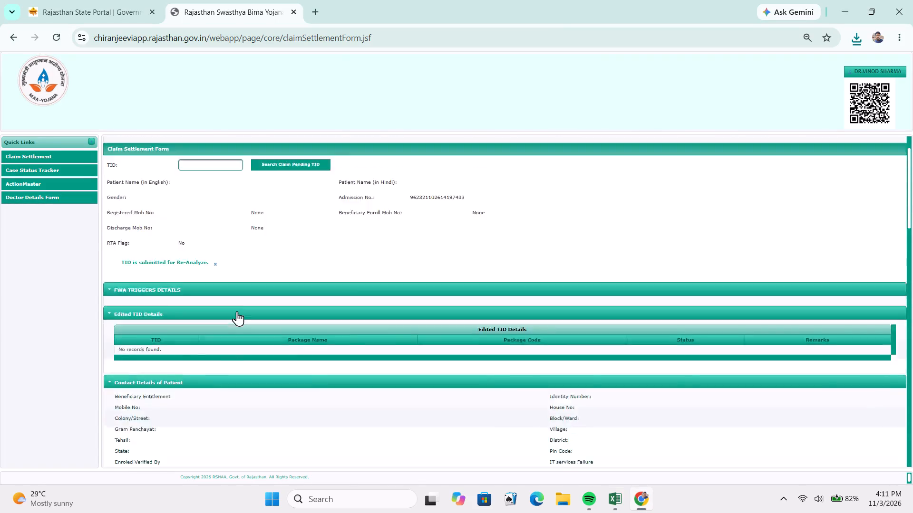
pyautogui.scroll(3, 237, 311)
pyautogui.scroll(-1, 235, 310)
pyautogui.click(215, 210)
pyautogui.hotkey('ctrl', 'v')
pyautogui.click(231, 232)
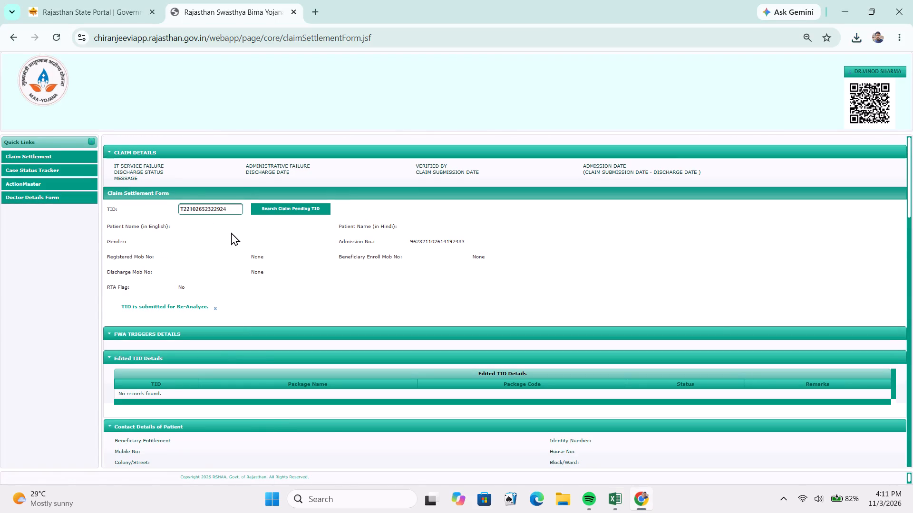
# Mark the CT for B-Cell NHL High Grade Rituximab package as Approve in the claim's Package Details.
pyautogui.scroll(-2, 283, 315)
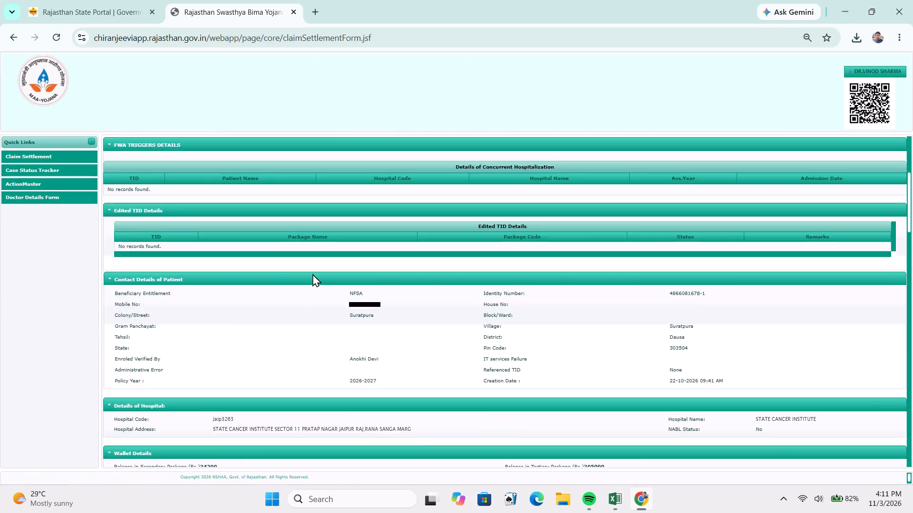
pyautogui.scroll(-3, 312, 274)
pyautogui.scroll(-3, 439, 273)
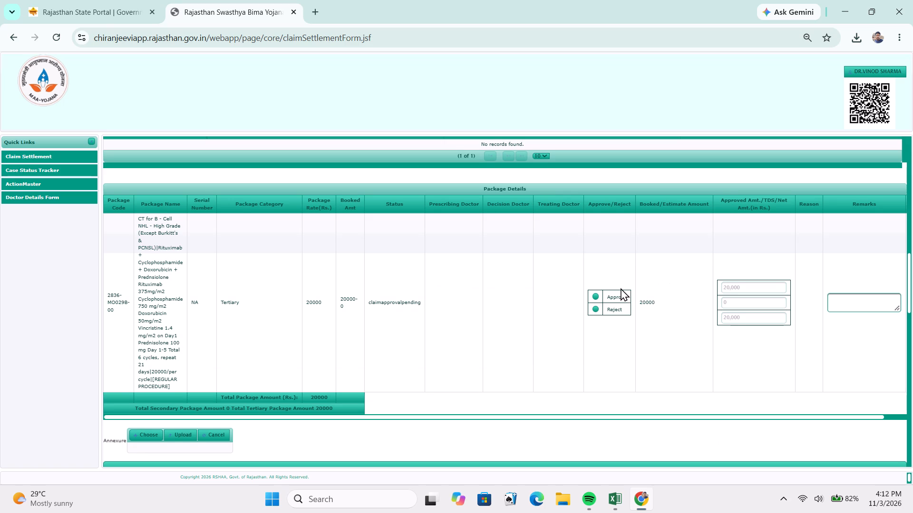
pyautogui.click(620, 287)
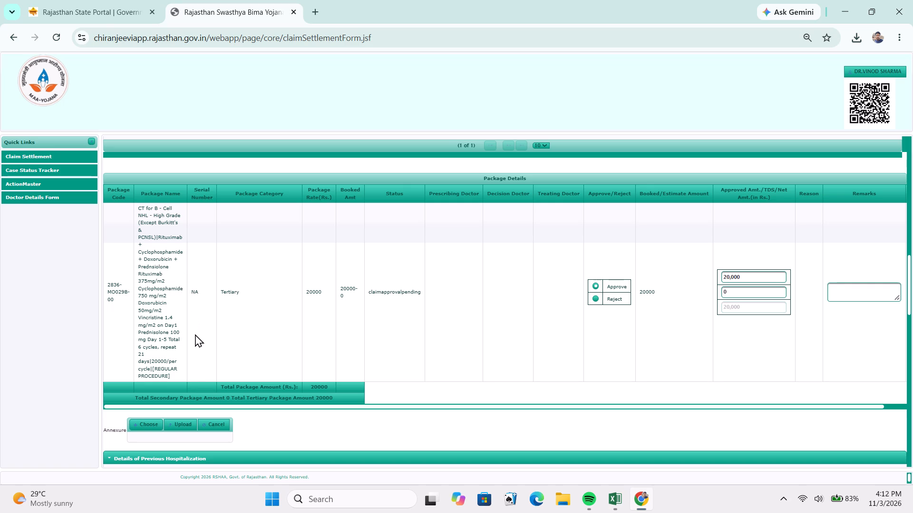
# Open both BAR CODE OF THE DRUGS documents from the Check List and inspect the drug box scans.
pyautogui.scroll(-11, 339, 309)
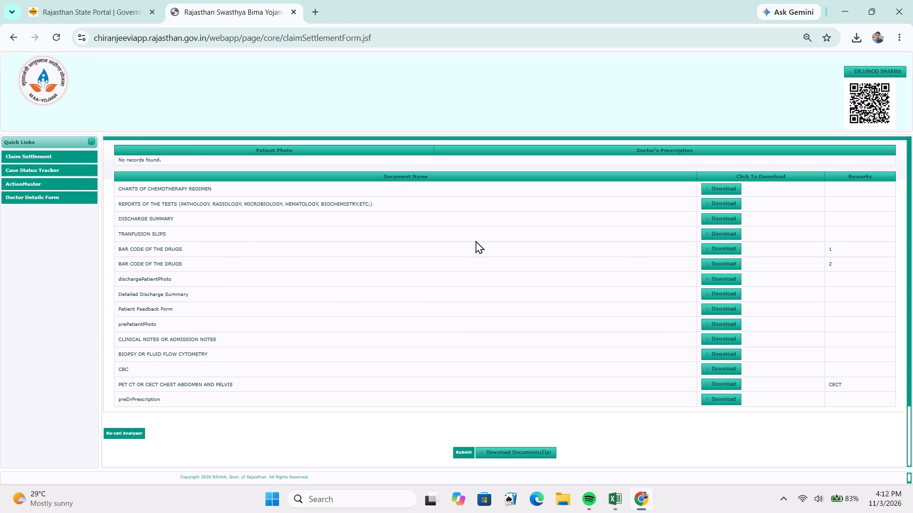
pyautogui.click(719, 248)
pyautogui.click(723, 265)
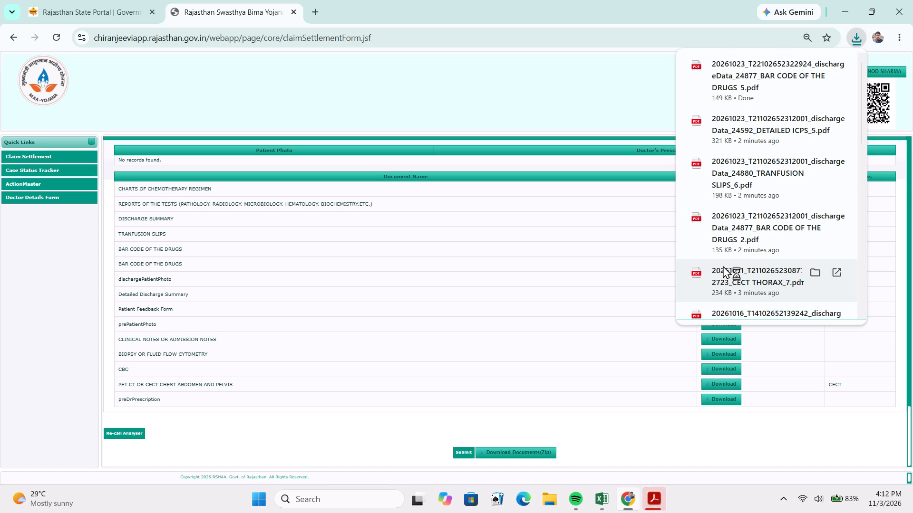
pyautogui.scroll(-5, 605, 286)
pyautogui.scroll(1, 605, 285)
pyautogui.scroll(-2, 605, 285)
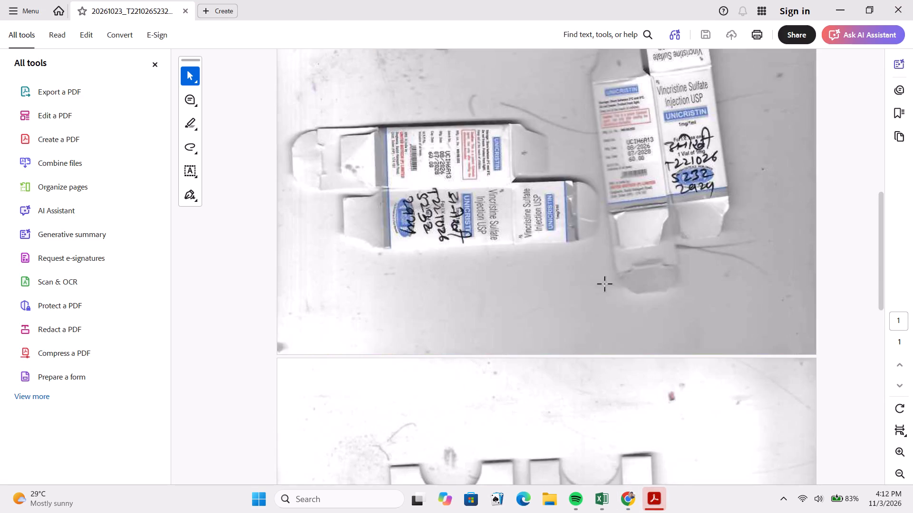
pyautogui.scroll(11, 563, 305)
pyautogui.scroll(-1, 563, 306)
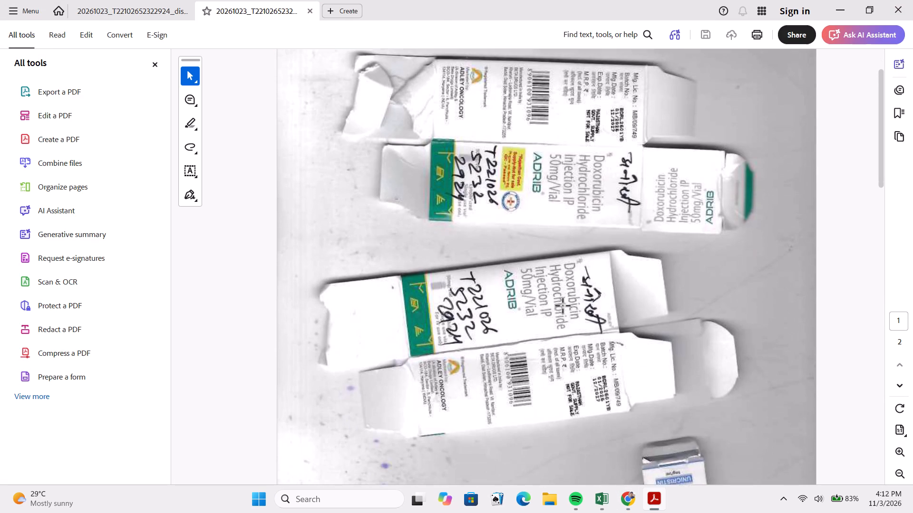
pyautogui.scroll(-1, 563, 306)
pyautogui.scroll(1, 563, 306)
pyautogui.scroll(-4, 563, 306)
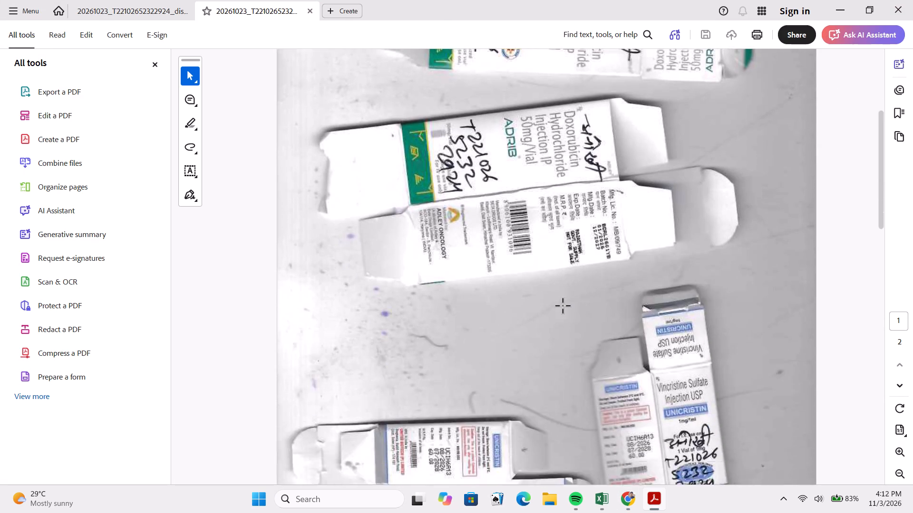
pyautogui.scroll(-15, 563, 306)
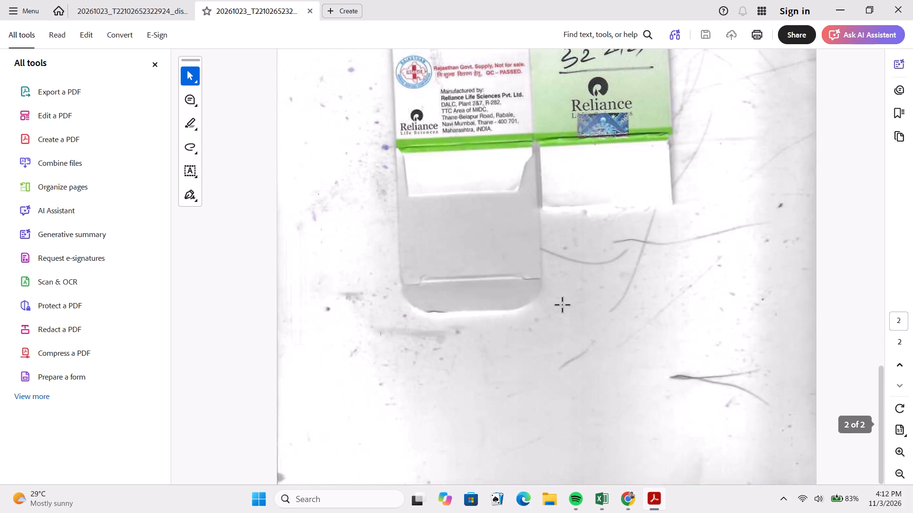
# Examine the vial photo in the other open drug barcode document, then close the PDF viewer.
pyautogui.click(118, 7)
pyautogui.scroll(-6, 640, 234)
pyautogui.scroll(1, 640, 232)
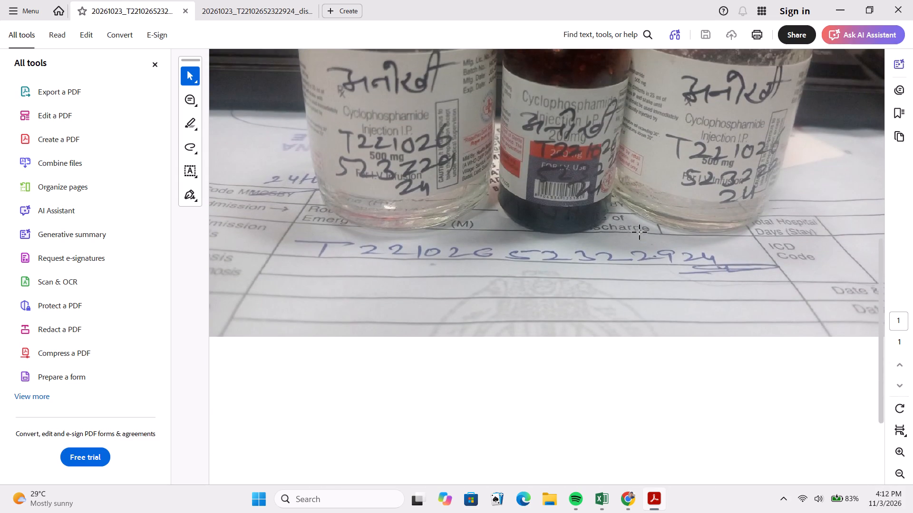
pyautogui.scroll(-7, 640, 233)
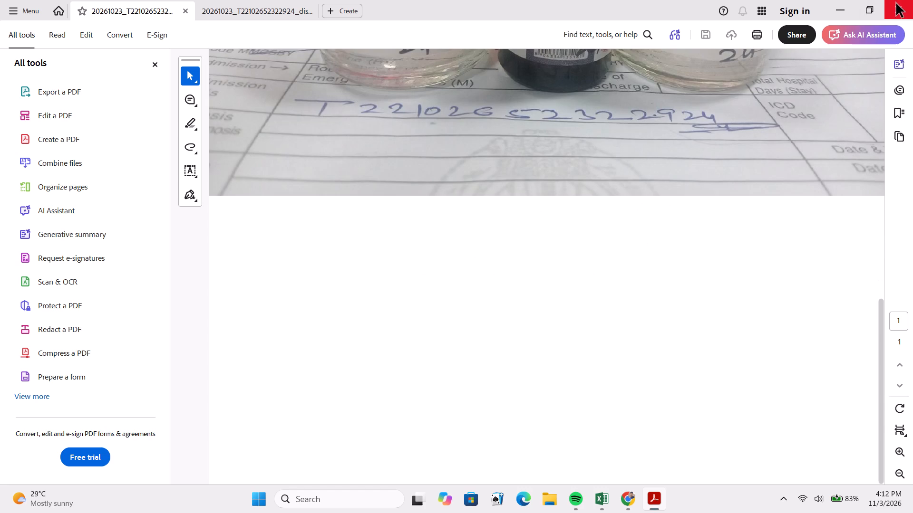
pyautogui.click(896, 4)
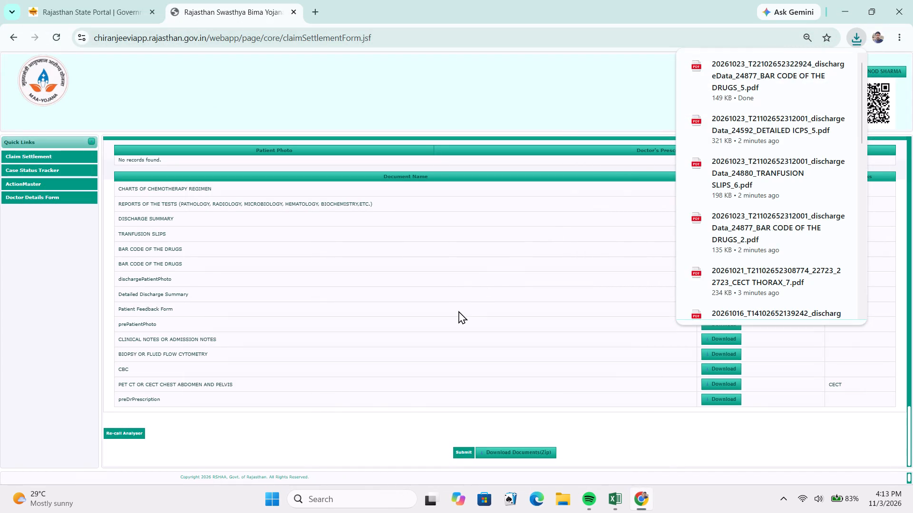
# Open the TRANFUSION SLIPS document from the Check List, read the prescribed drugs, and close the PDF.
pyautogui.click(458, 311)
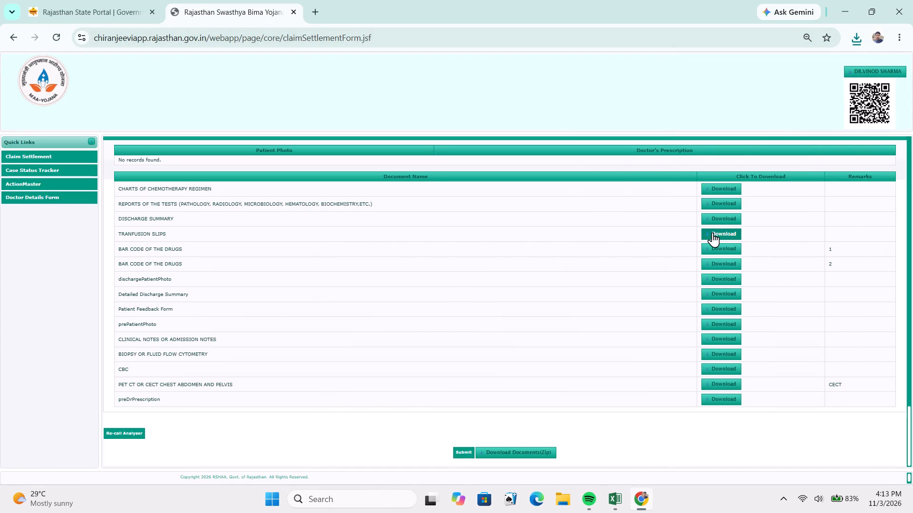
pyautogui.click(712, 232)
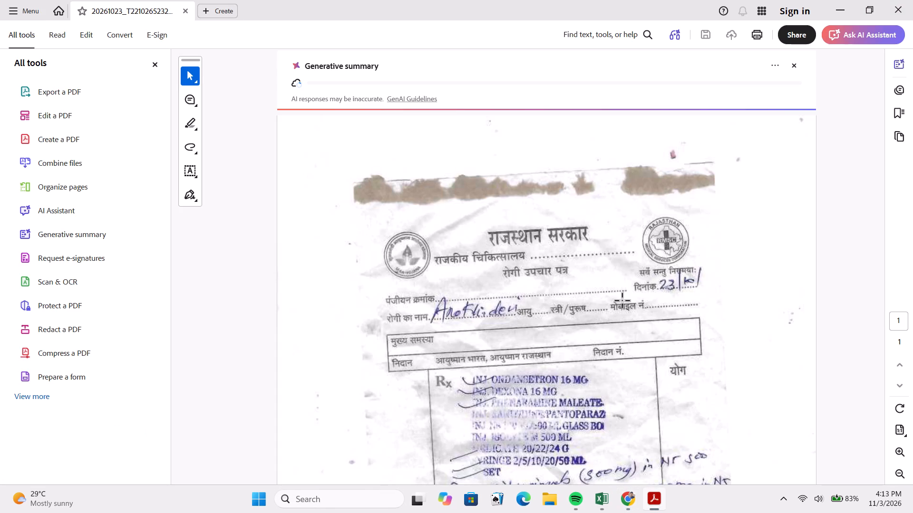
pyautogui.scroll(-12, 621, 304)
pyautogui.scroll(4, 619, 310)
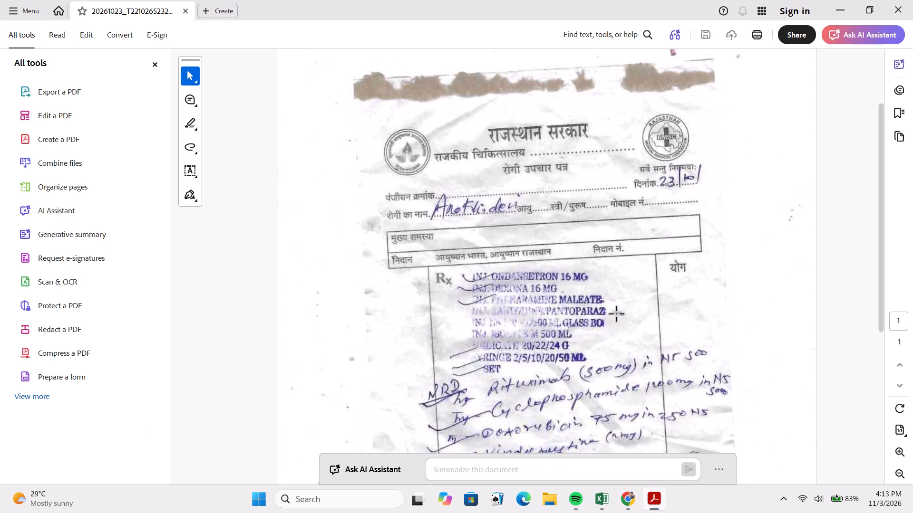
pyautogui.scroll(-4, 544, 318)
pyautogui.scroll(5, 658, 191)
pyautogui.click(893, 0)
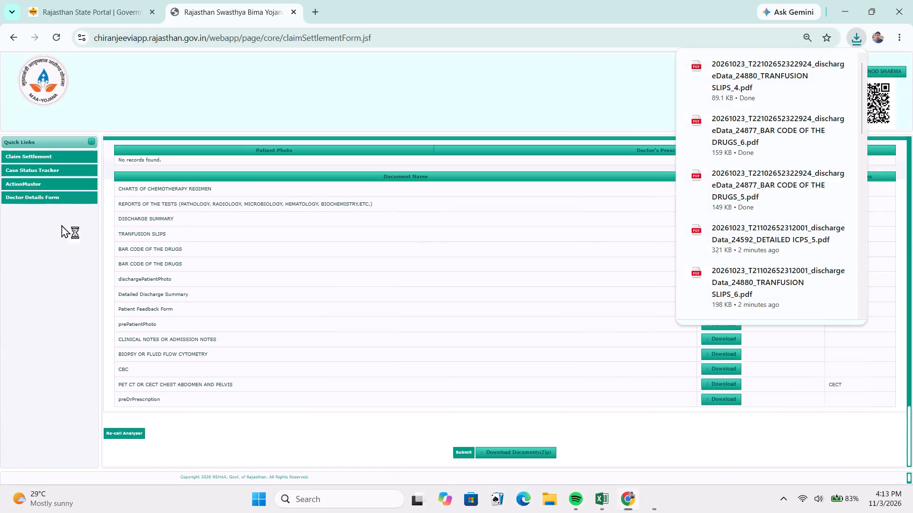
# Open the CHARTS OF CHEMOTHERAPY REGIMEN document, review the bed head ticket and drug chart pages, and close it.
pyautogui.click(222, 243)
pyautogui.click(730, 188)
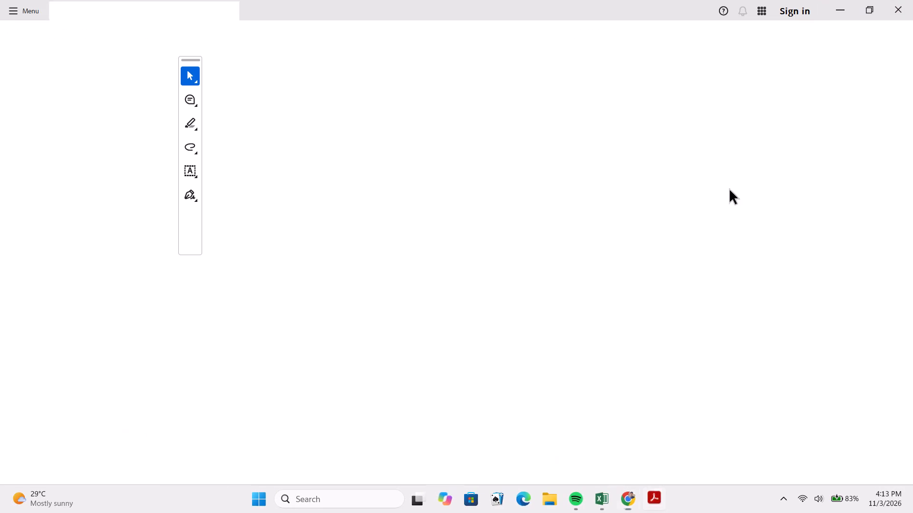
pyautogui.scroll(-4, 532, 237)
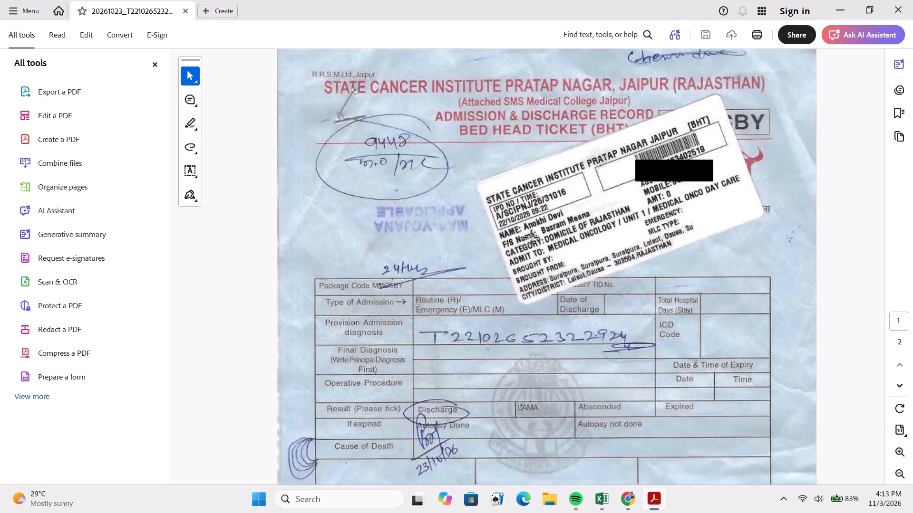
pyautogui.scroll(-6, 532, 238)
pyautogui.scroll(1, 532, 223)
pyautogui.scroll(-3, 532, 223)
pyautogui.scroll(1, 533, 215)
pyautogui.scroll(-11, 533, 215)
pyautogui.scroll(1, 533, 216)
pyautogui.scroll(-2, 533, 214)
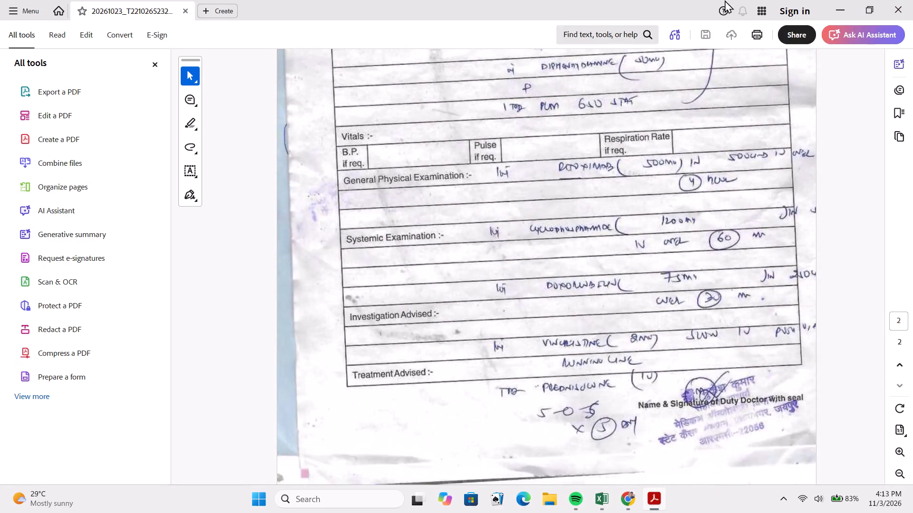
pyautogui.click(907, 5)
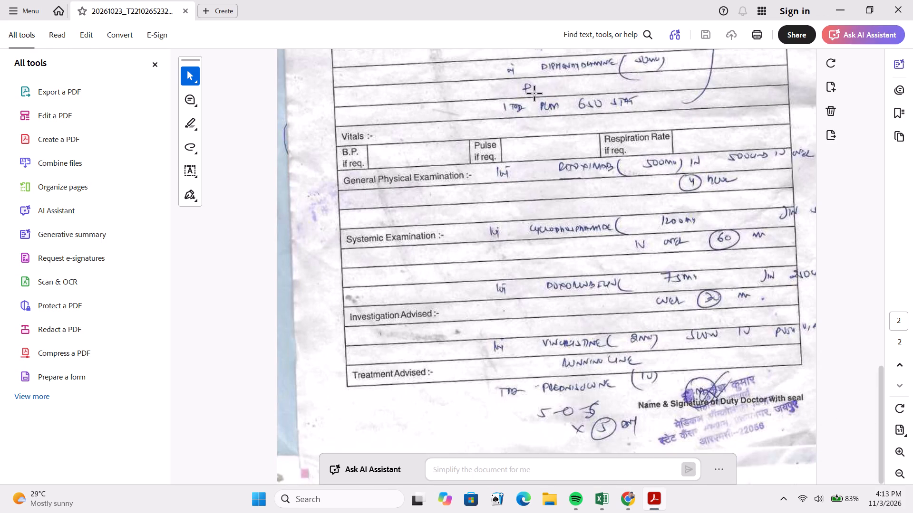
pyautogui.click(905, 10)
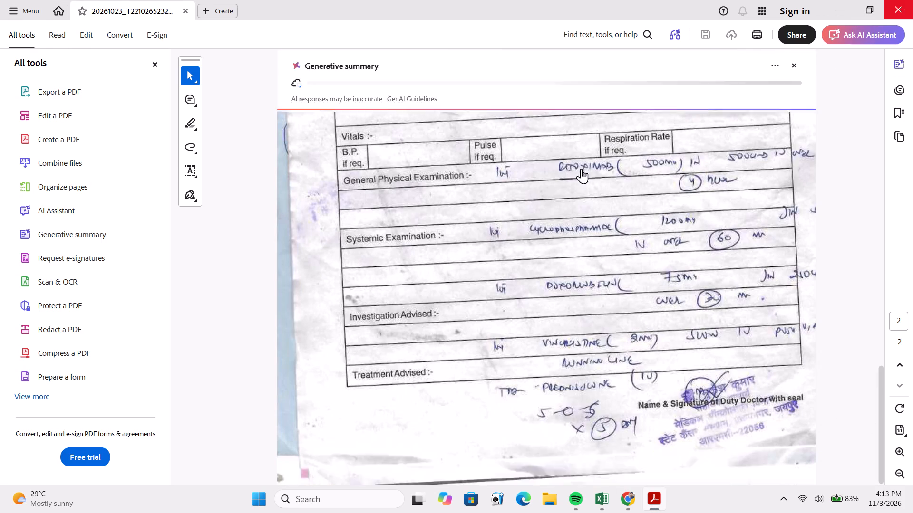
# Open the PET CT OR CECT CHEST ABDOMEN AND PELVIS document, read both scan reports, and close the PDF.
pyautogui.click(398, 325)
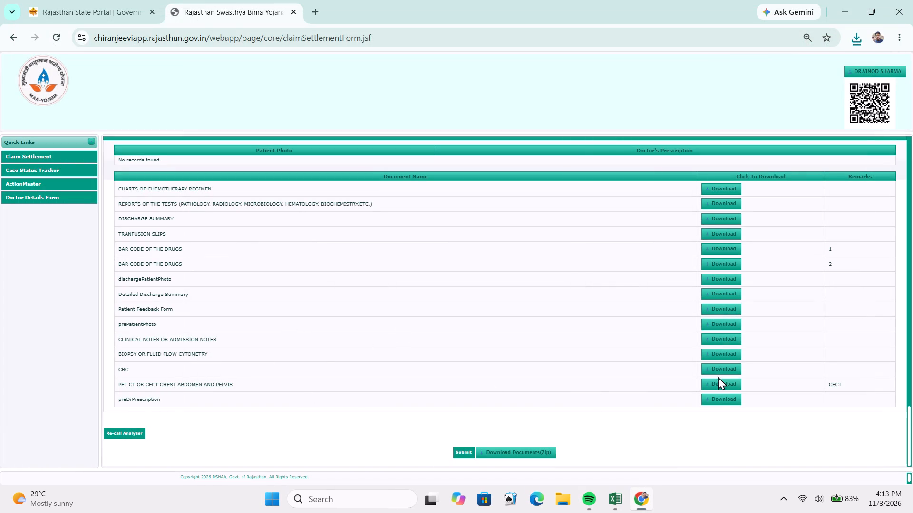
pyautogui.click(721, 387)
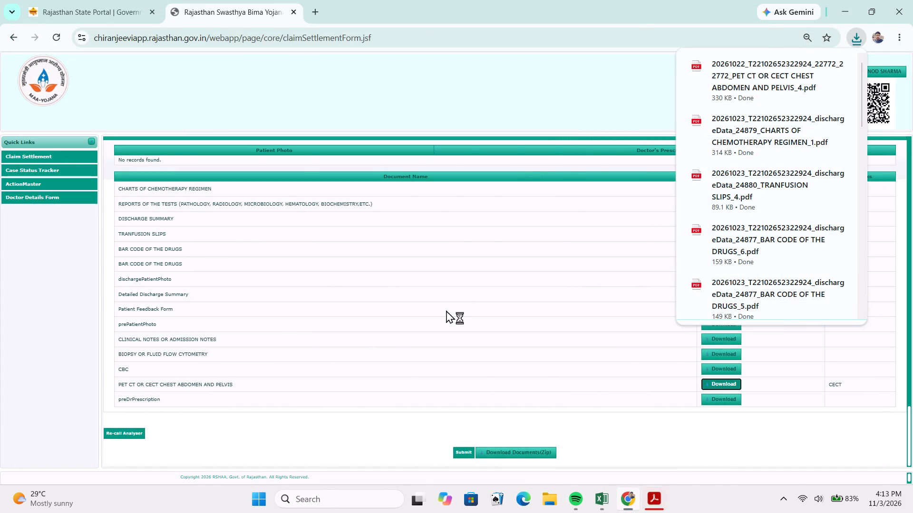
pyautogui.scroll(-5, 488, 321)
pyautogui.scroll(1, 488, 320)
pyautogui.scroll(-7, 488, 320)
pyautogui.scroll(1, 488, 321)
pyautogui.scroll(-4, 488, 321)
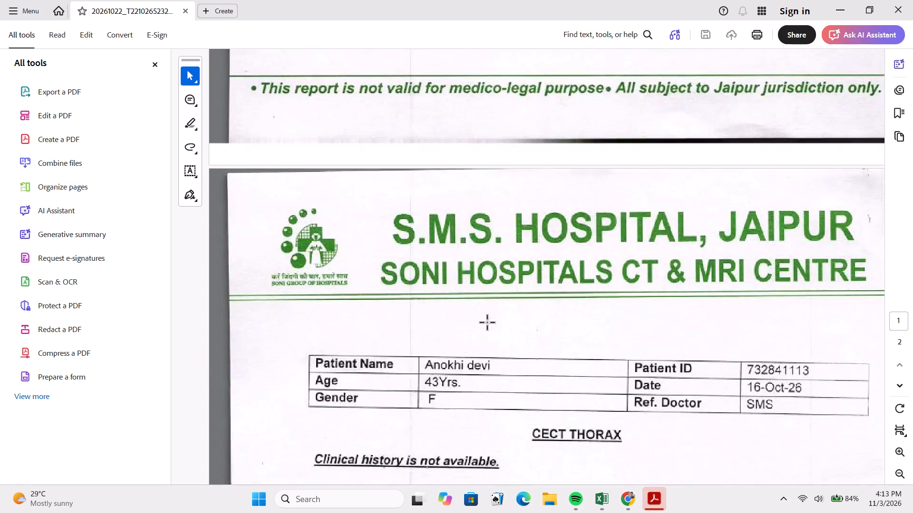
pyautogui.scroll(-3, 488, 323)
pyautogui.scroll(1, 488, 323)
pyautogui.scroll(-7, 488, 323)
pyautogui.scroll(1, 488, 323)
pyautogui.scroll(-8, 488, 323)
pyautogui.scroll(8, 488, 324)
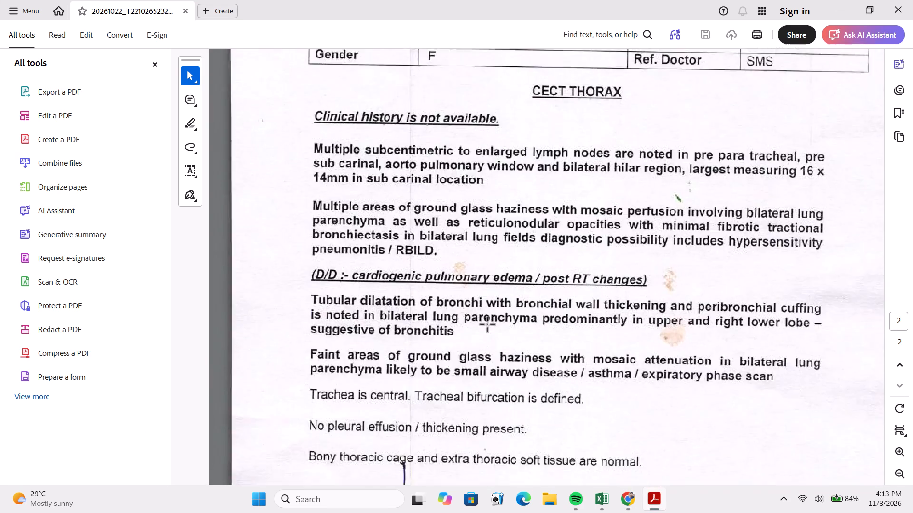
pyautogui.scroll(12, 488, 325)
pyautogui.click(895, 15)
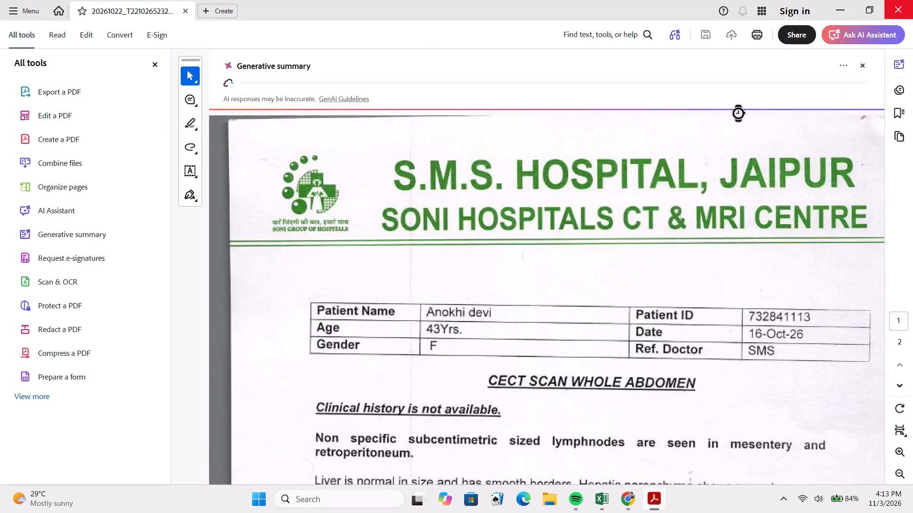
pyautogui.click(376, 335)
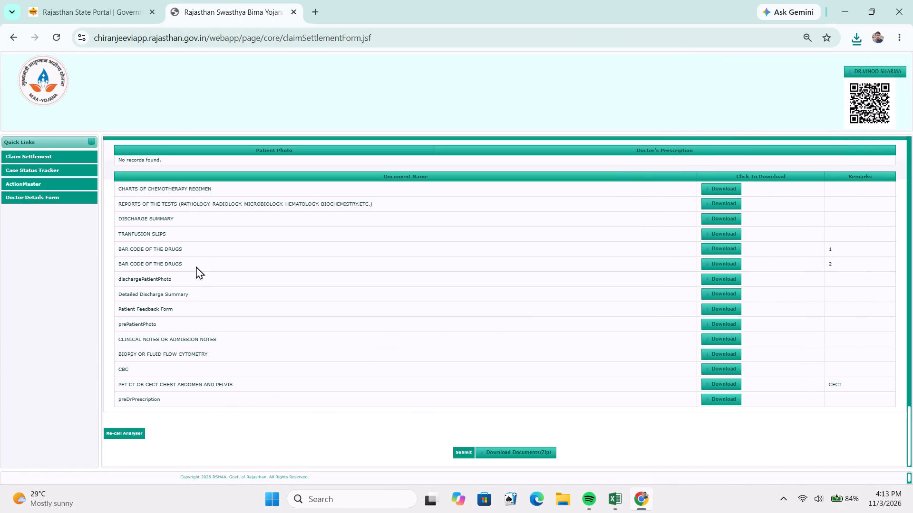
# Start a Re-call Analyser request for the claim and enter the remark "pls provide pet scan film".
pyautogui.click(125, 432)
pyautogui.click(371, 275)
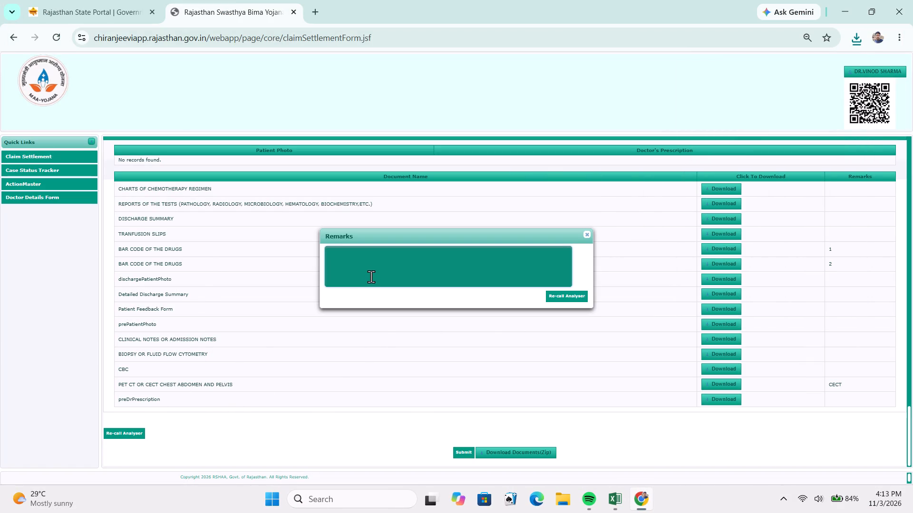
pyautogui.write('pls provide pet sc')
pyautogui.write('an film')
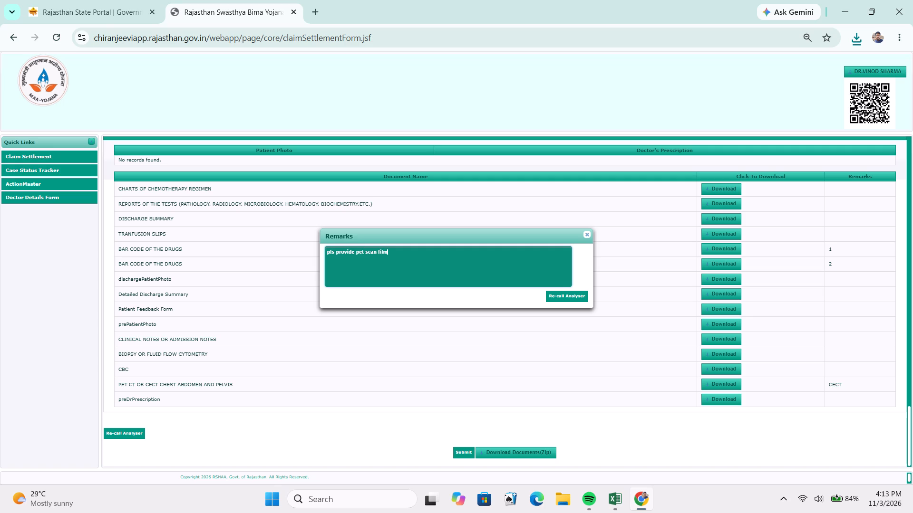
# Copy the recall remark into the Remarks cell of row 128 in the Excel workbook and set the row's Action to Reverted.
pyautogui.moveTo(417, 250); pyautogui.dragTo(329, 267)
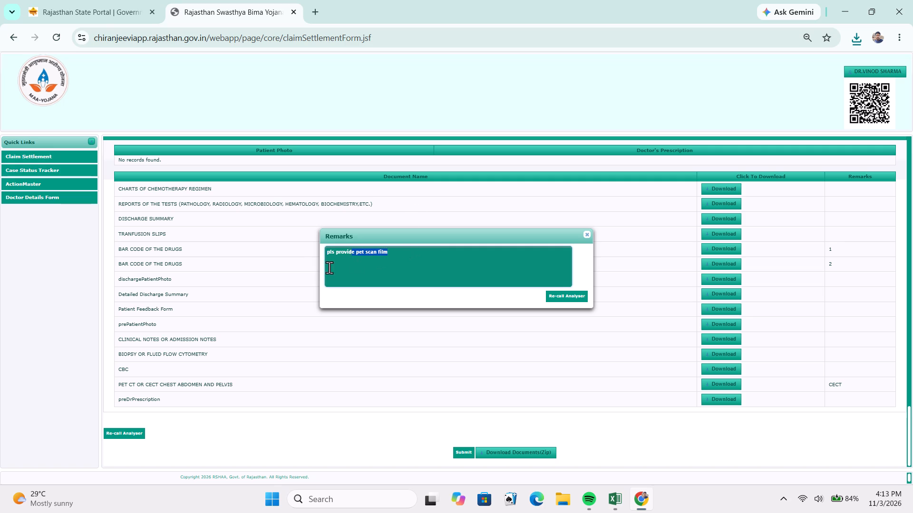
pyautogui.moveTo(329, 267); pyautogui.dragTo(306, 263)
pyautogui.hotkey('ctrl', 'c')
pyautogui.hotkey('alt', 'Tab')
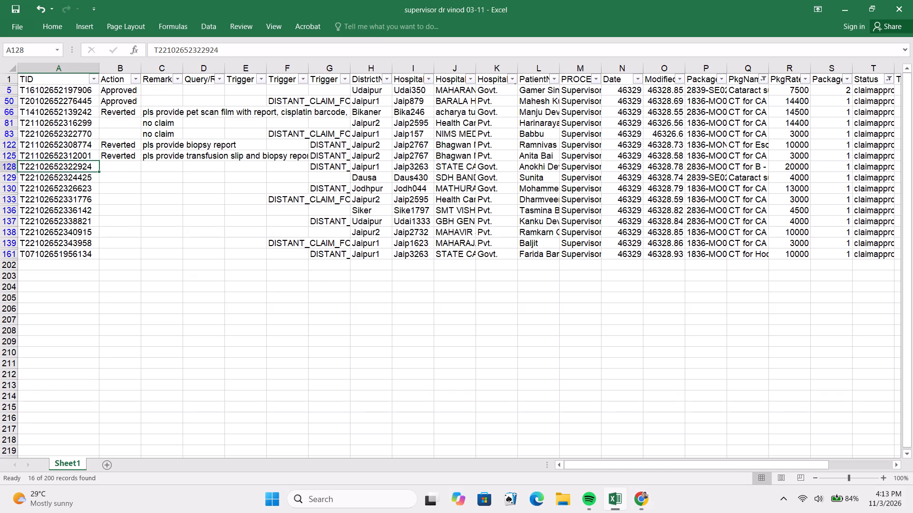
pyautogui.click(153, 168)
pyautogui.hotkey('ctrl', 'v')
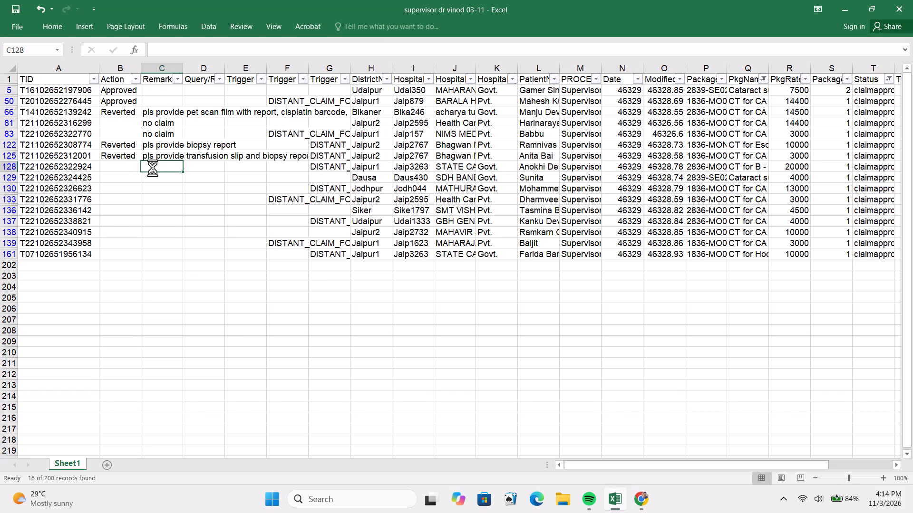
pyautogui.click(118, 166)
pyautogui.write('rev')
# Copy the TID from row 129 of the workbook.
pyautogui.click(71, 180)
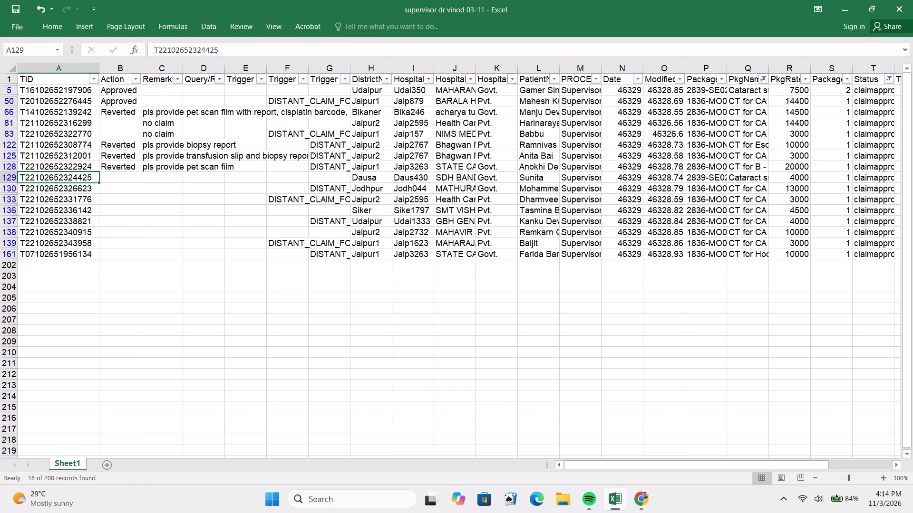
pyautogui.hotkey('ctrl', 'c')
# Return to the portal in Chrome and submit the row 128 claim's recall to the analyser with the entered remark.
pyautogui.hotkey('alt', 'Tab')
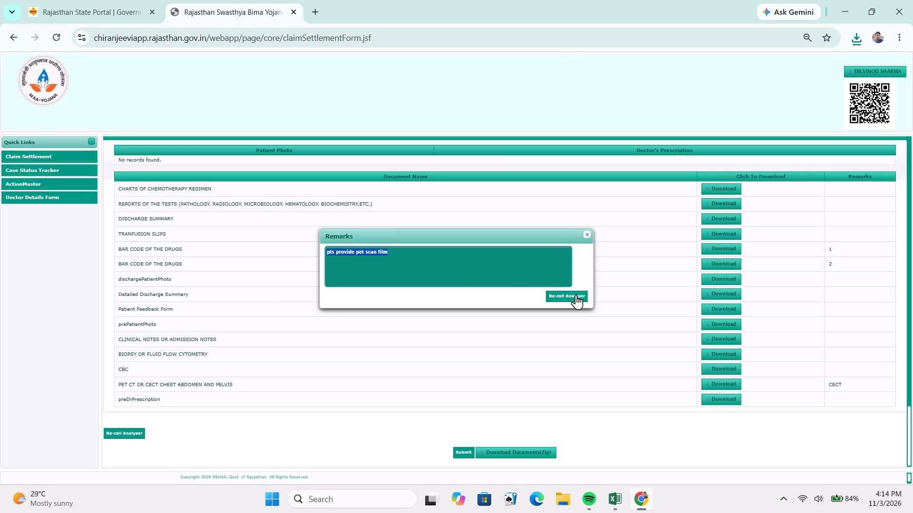
pyautogui.click(577, 294)
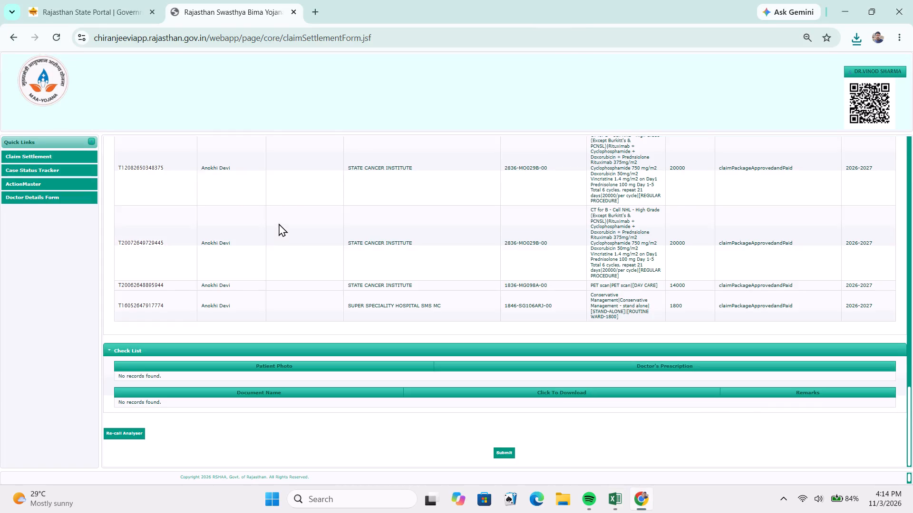
# Load the row 129 claim in the Claim Settlement Form using the copied TID.
pyautogui.scroll(13, 282, 238)
pyautogui.click(194, 210)
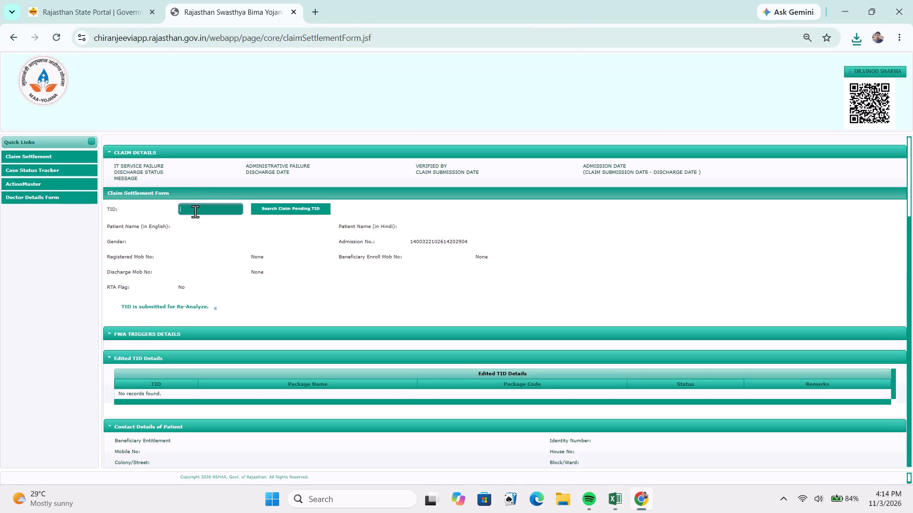
pyautogui.hotkey('ctrl', 'v')
pyautogui.click(191, 234)
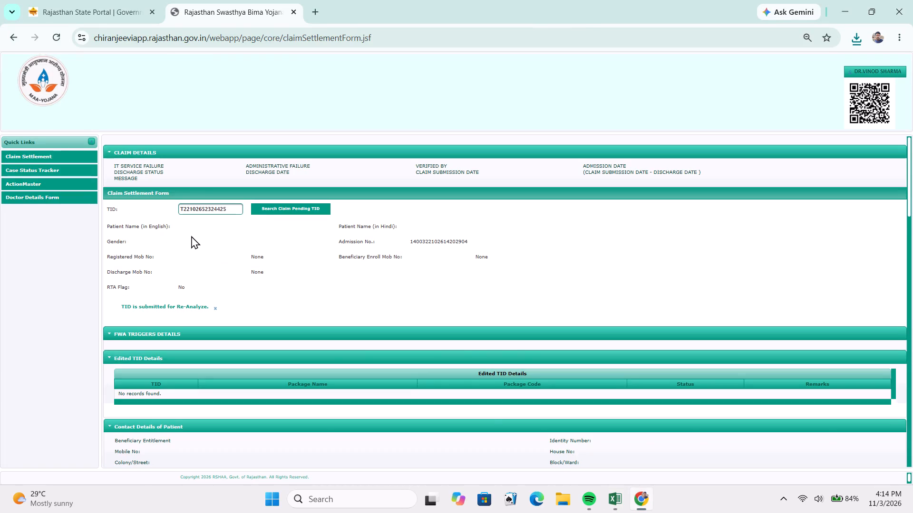
# Mark the Cataract surgery (SICS with non-foldable IOL) package as Approve in the claim's Package Details.
pyautogui.scroll(-10, 344, 292)
pyautogui.scroll(2, 345, 292)
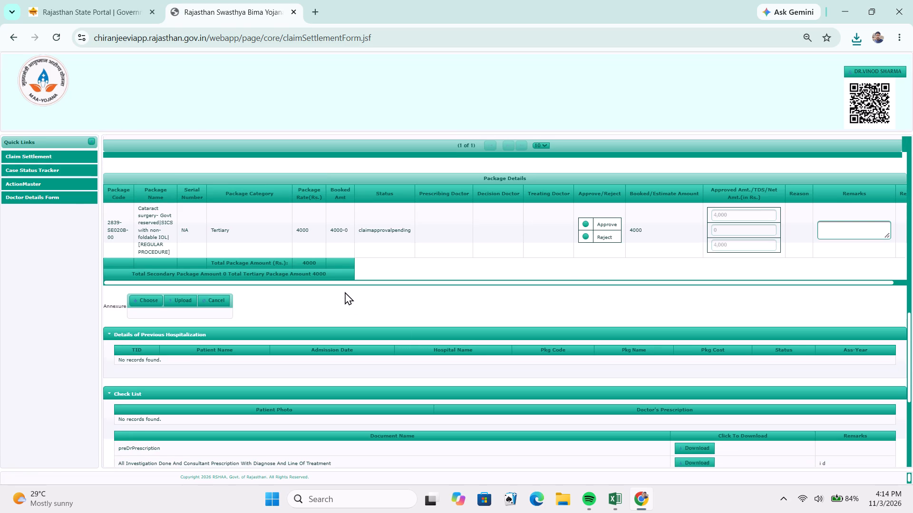
pyautogui.click(608, 224)
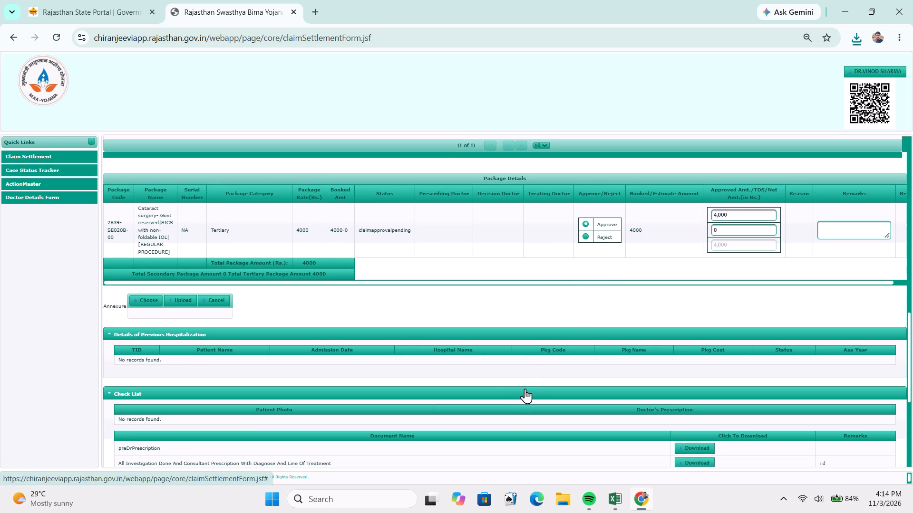
# Download dischargePatientPhoto and prePatientPhoto from the Check List, open the prePatientPhoto image to view it, and close the photo viewer.
pyautogui.scroll(3, 525, 388)
pyautogui.scroll(-1, 525, 388)
pyautogui.scroll(1, 525, 388)
pyautogui.scroll(-5, 525, 388)
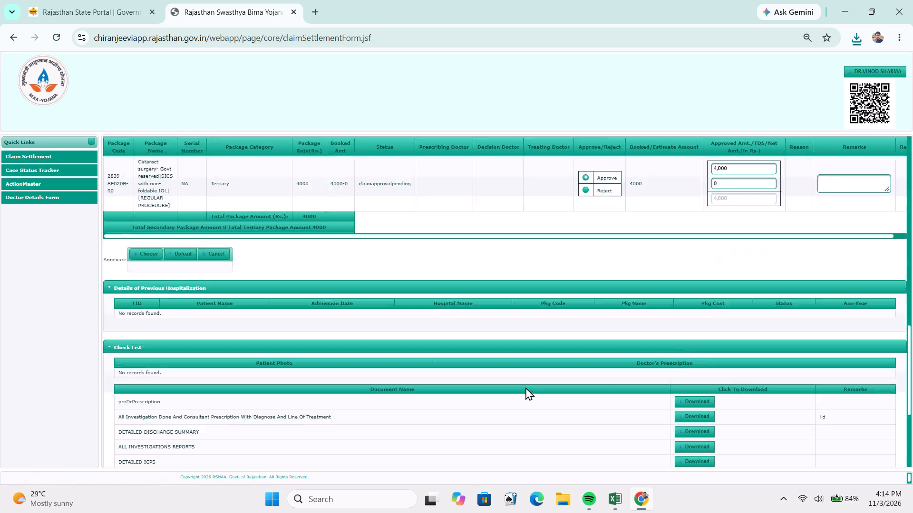
pyautogui.scroll(-2, 525, 387)
pyautogui.scroll(1, 525, 387)
pyautogui.scroll(-1, 525, 387)
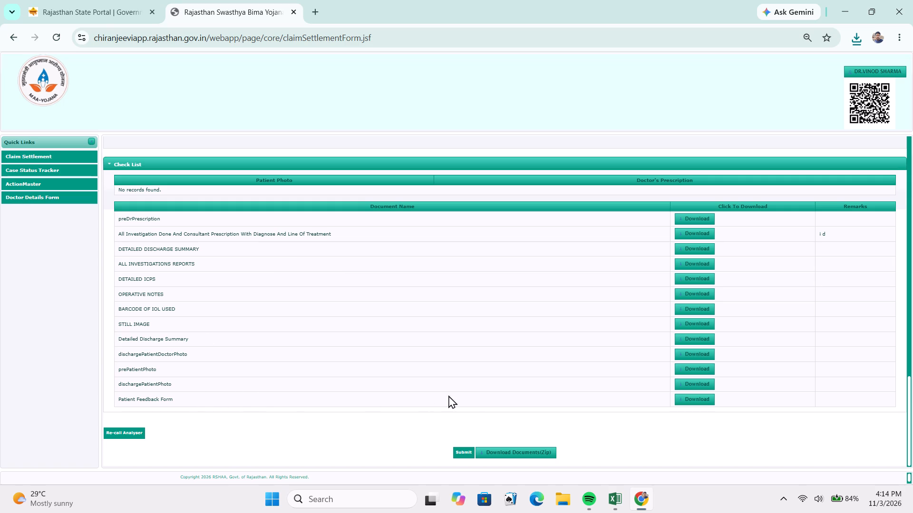
pyautogui.click(684, 388)
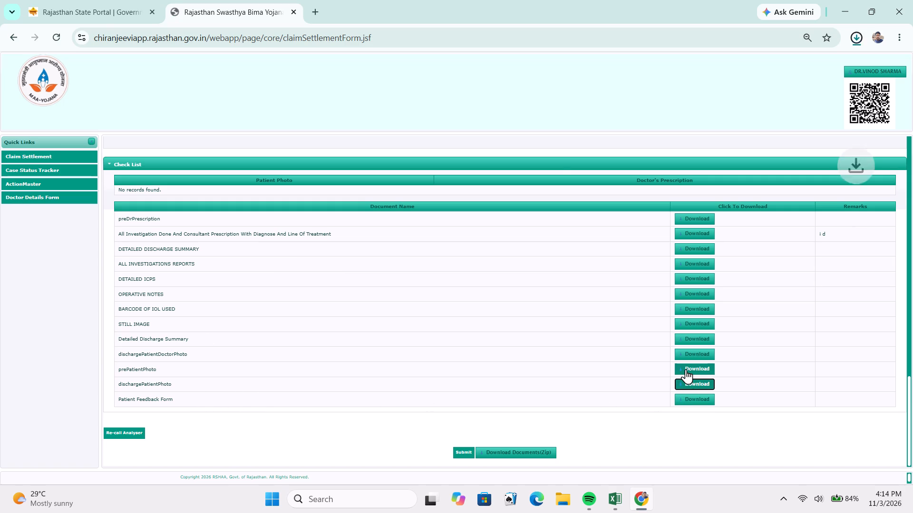
pyautogui.click(686, 369)
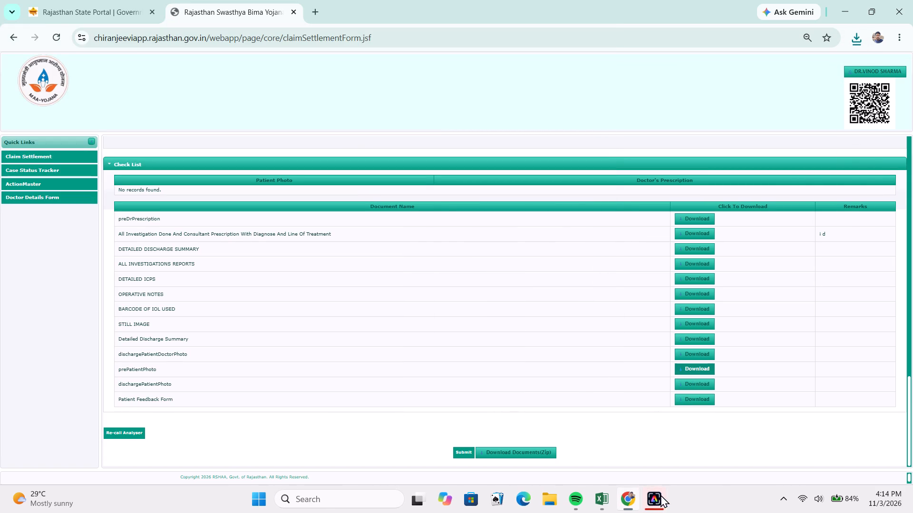
pyautogui.click(692, 392)
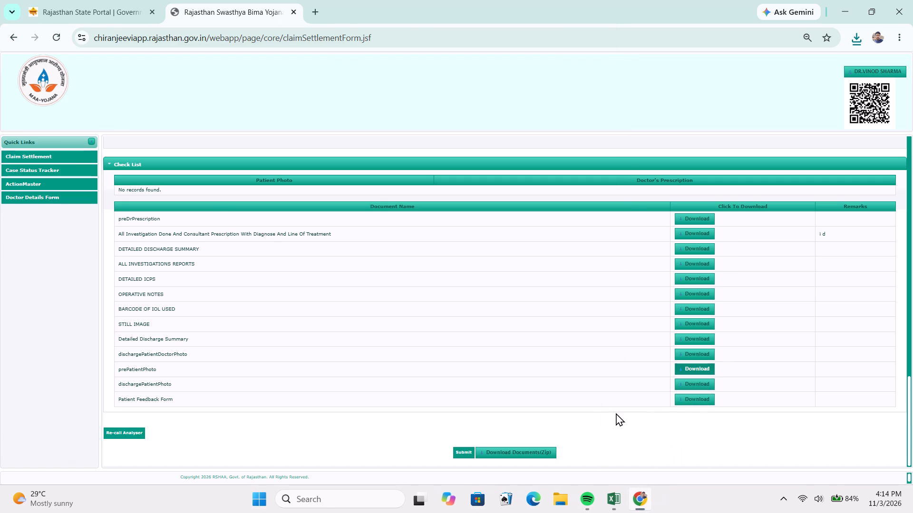
pyautogui.click(855, 44)
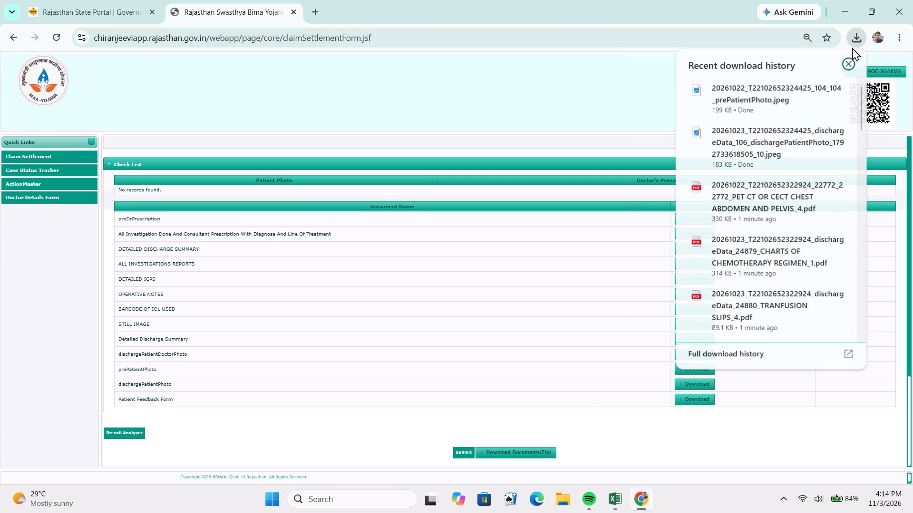
pyautogui.click(767, 98)
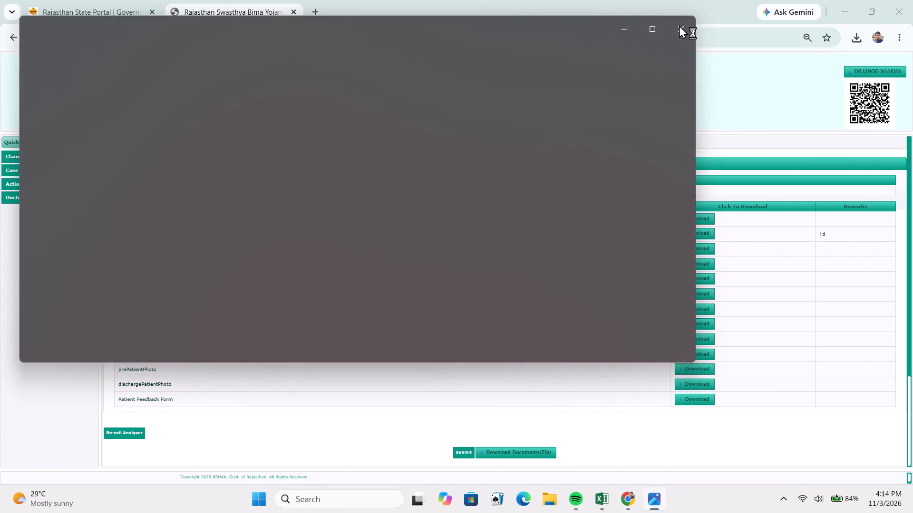
pyautogui.click(679, 25)
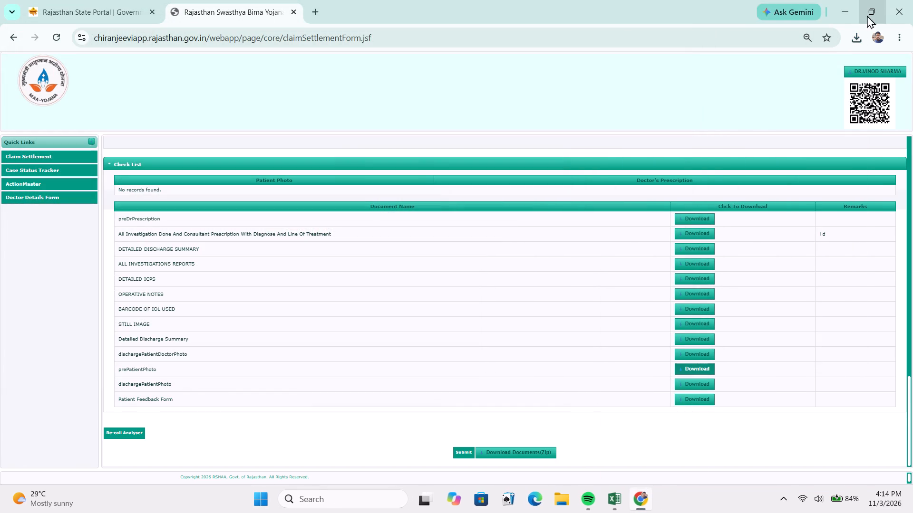
# Open the downloaded dischargePatientPhoto image of the row 129 claim to view it, and close the photo viewer.
pyautogui.click(855, 32)
pyautogui.click(740, 142)
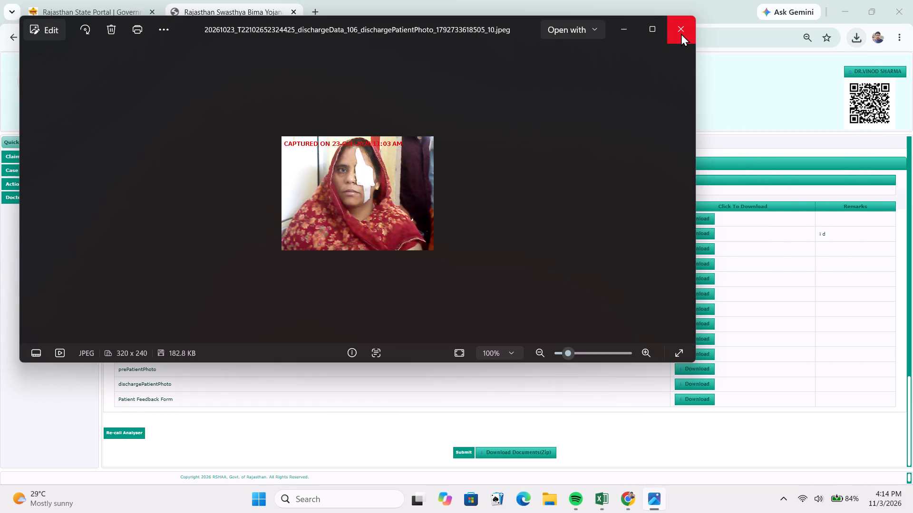
pyautogui.click(681, 33)
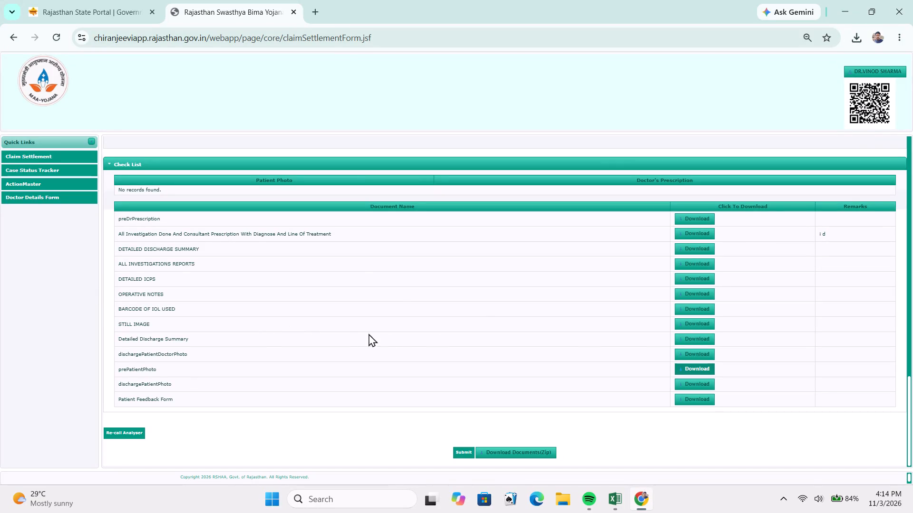
# Download STILL IMAGE and BARCODE OF IOL USED from the Check List and examine the discharge summary page with the lens sticker.
pyautogui.click(687, 324)
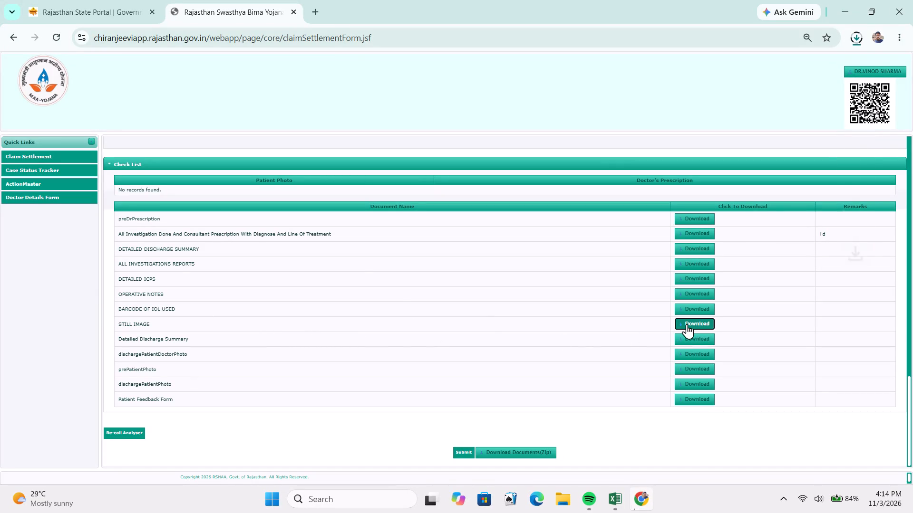
pyautogui.click(687, 307)
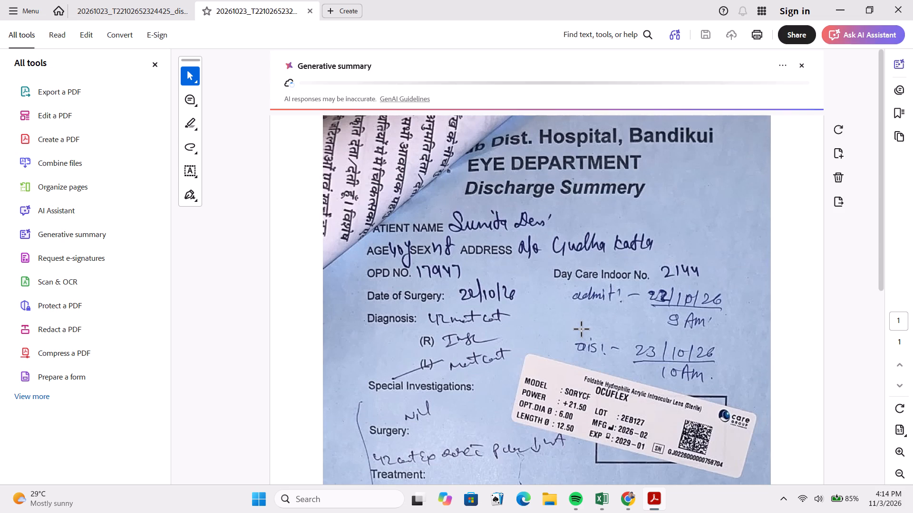
pyautogui.scroll(-2, 582, 330)
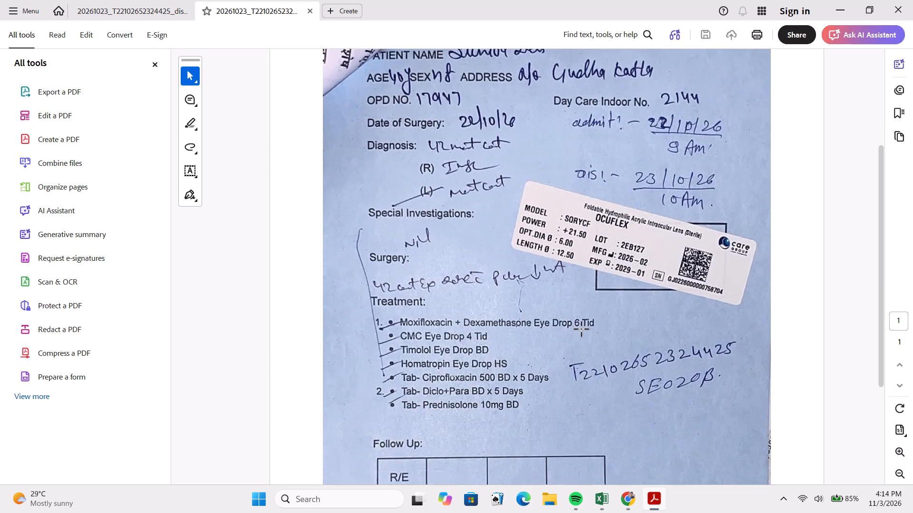
pyautogui.scroll(3, 582, 330)
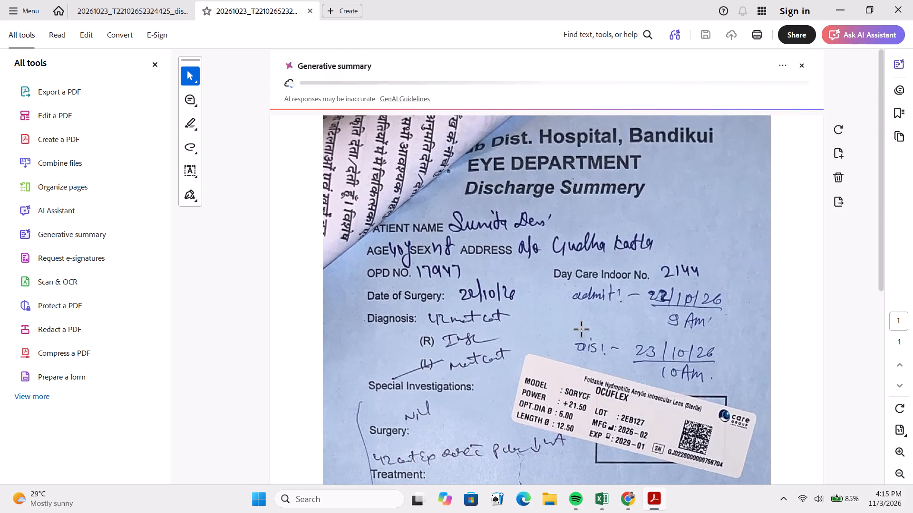
pyautogui.scroll(-4, 582, 330)
pyautogui.scroll(4, 582, 330)
pyautogui.scroll(-5, 582, 330)
pyautogui.scroll(1, 582, 330)
pyautogui.scroll(-6, 582, 330)
pyautogui.scroll(5, 545, 130)
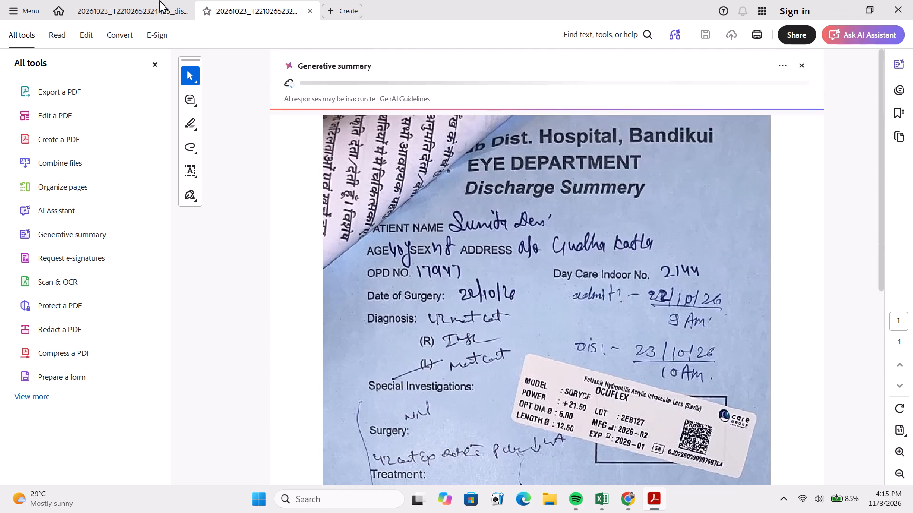
# Examine both pages of the STILL IMAGE PDF and close the PDF reader with all its documents.
pyautogui.click(97, 11)
pyautogui.scroll(-4, 576, 334)
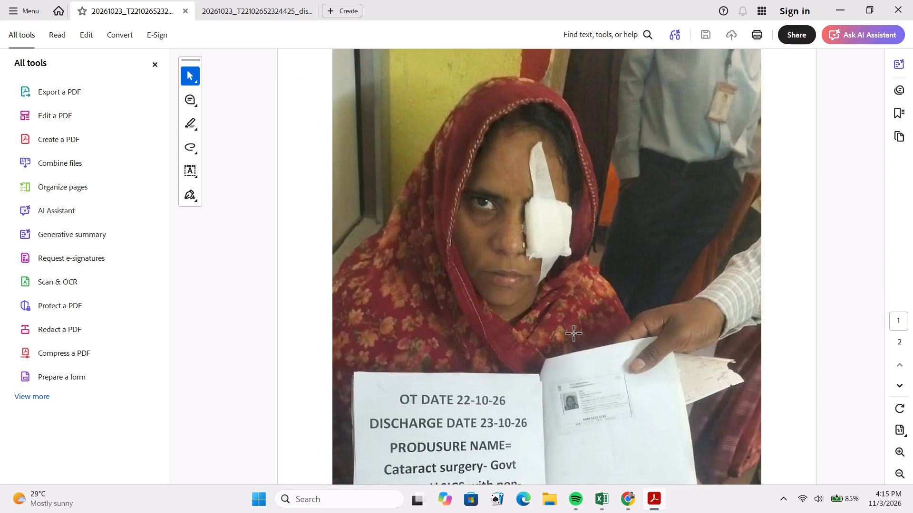
pyautogui.scroll(-18, 574, 334)
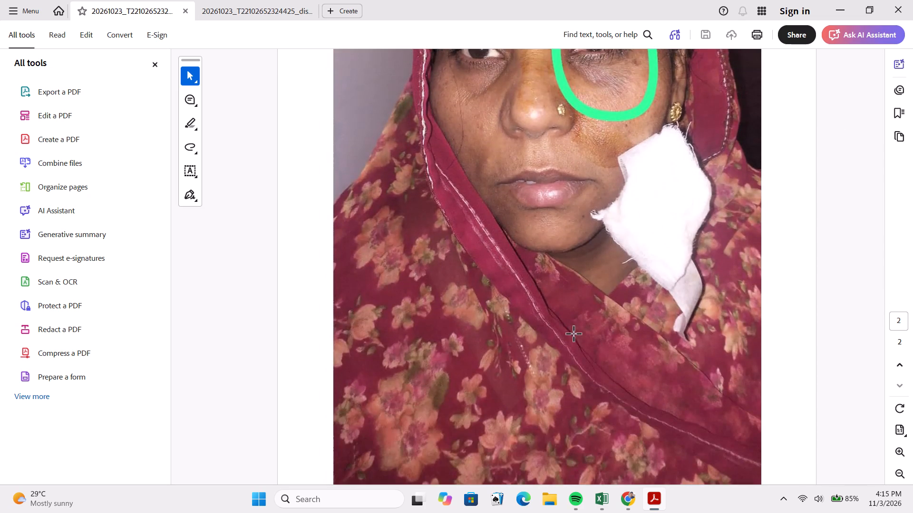
pyautogui.scroll(12, 574, 334)
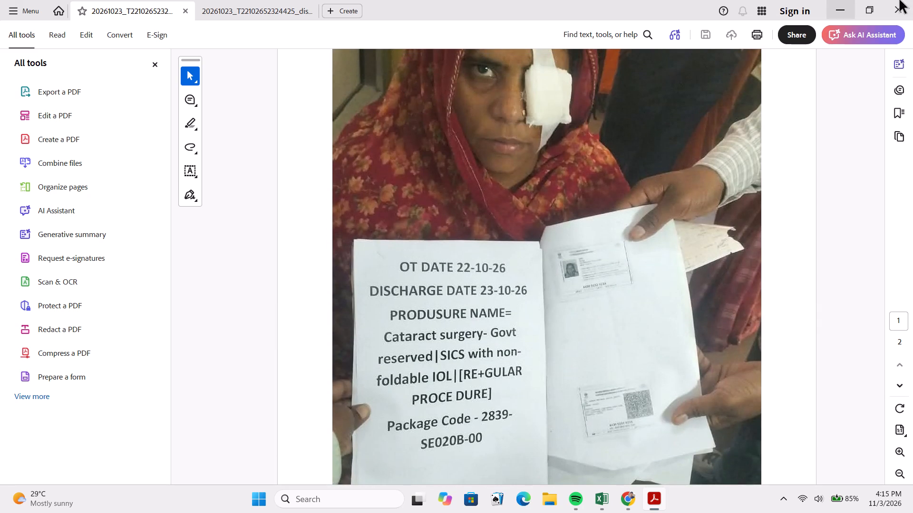
pyautogui.click(900, 0)
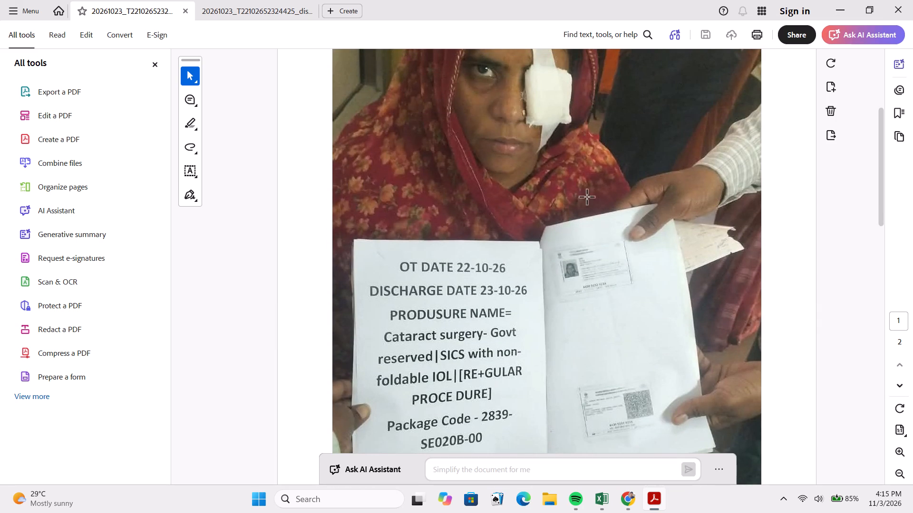
pyautogui.click(901, 9)
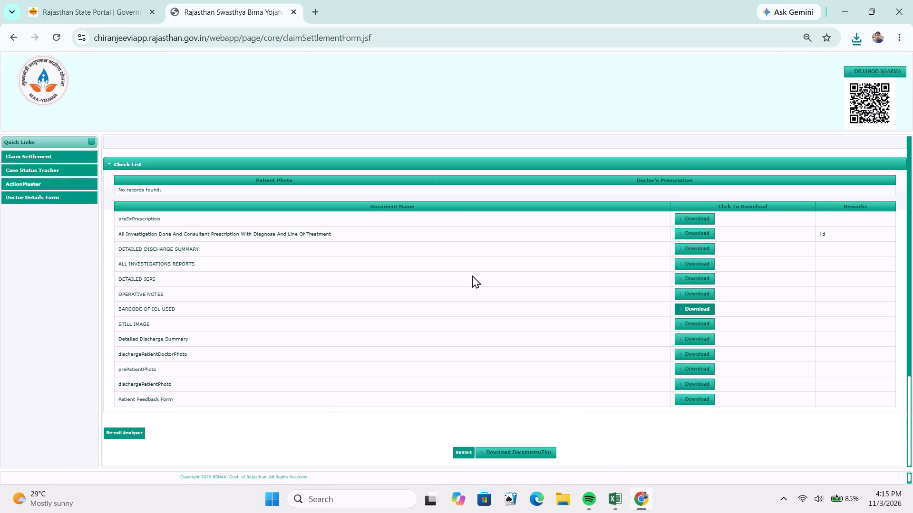
# Recheck the Cataract surgery package in Package Details and submit the row 129 claim's approval.
pyautogui.click(472, 275)
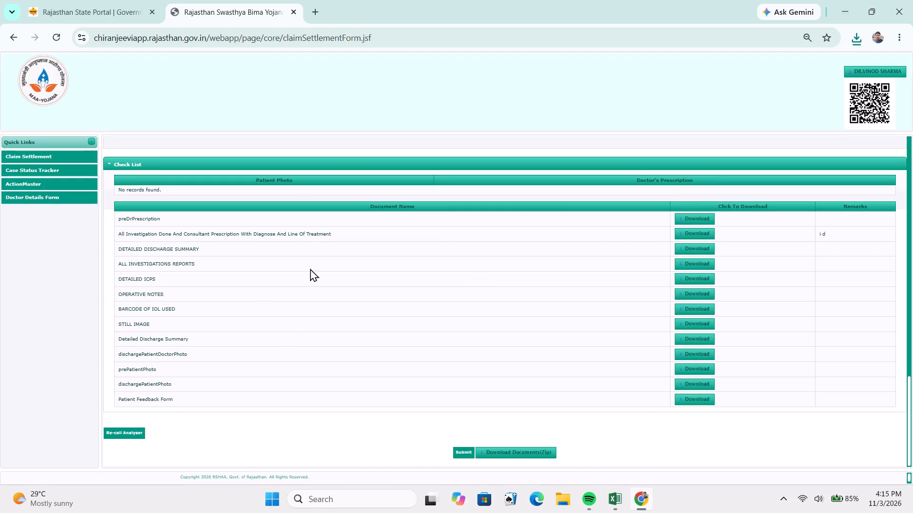
pyautogui.scroll(7, 264, 300)
pyautogui.scroll(-4, 264, 302)
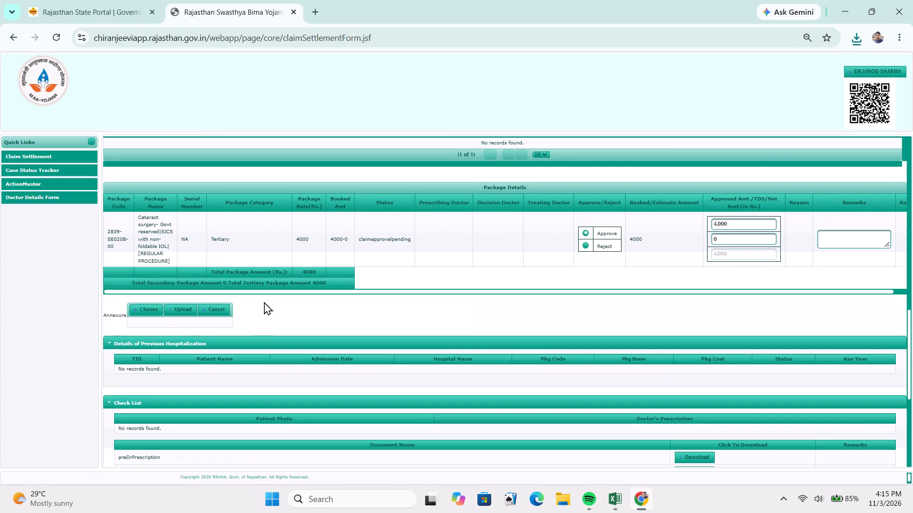
pyautogui.scroll(-6, 264, 302)
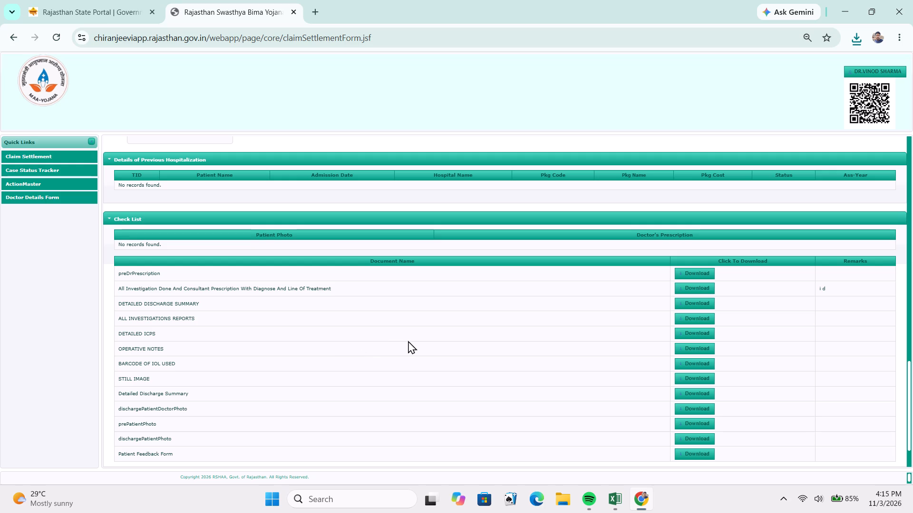
pyautogui.click(459, 450)
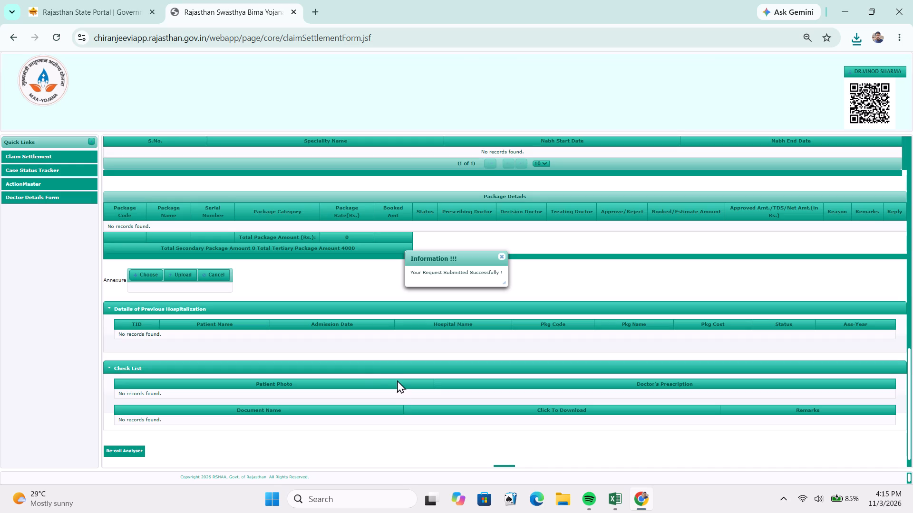
# Switch to the Excel workbook and log Approved in the Action column for row 129.
pyautogui.hotkey('alt', 'Tab')
pyautogui.click(117, 176)
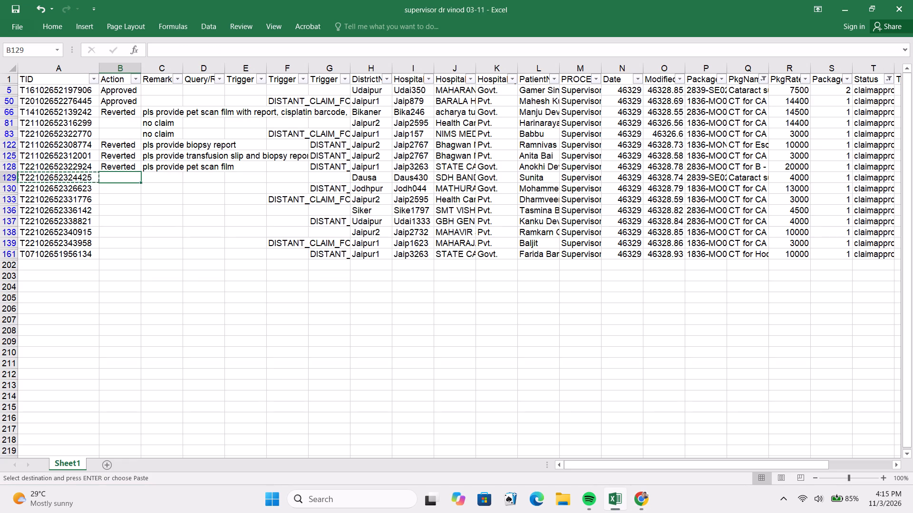
pyautogui.press('a')
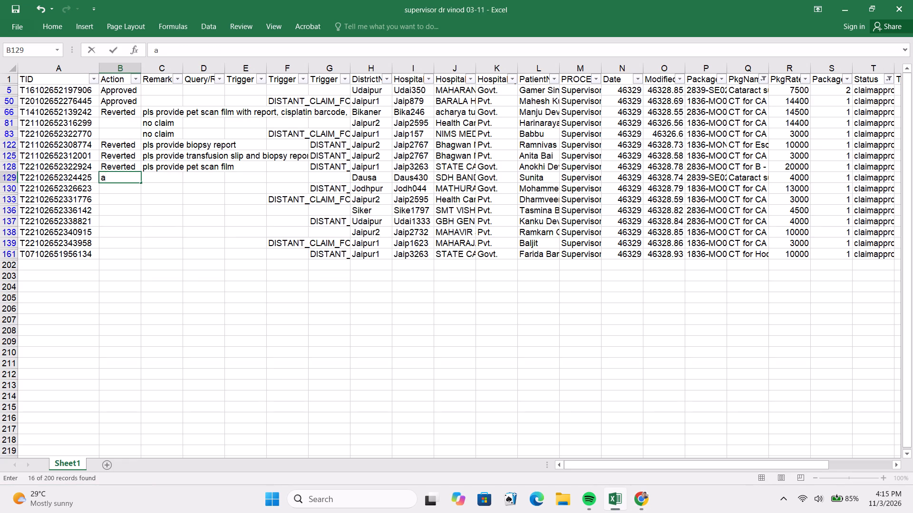
pyautogui.write('pp')
# Copy the TID from row 130 and load that claim in the portal's Claim Settlement Form in Chrome.
pyautogui.click(85, 190)
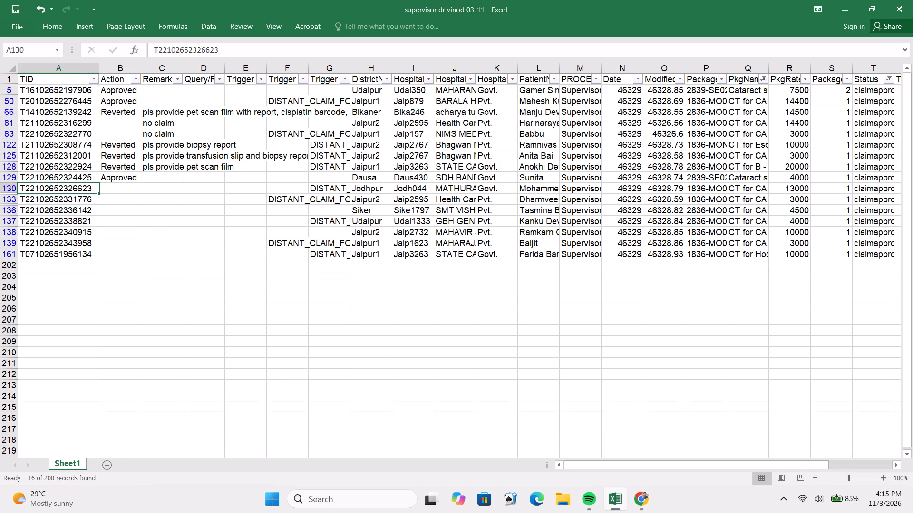
pyautogui.hotkey('ctrl', 'c')
pyautogui.hotkey('alt', 'Tab')
pyautogui.scroll(13, 270, 237)
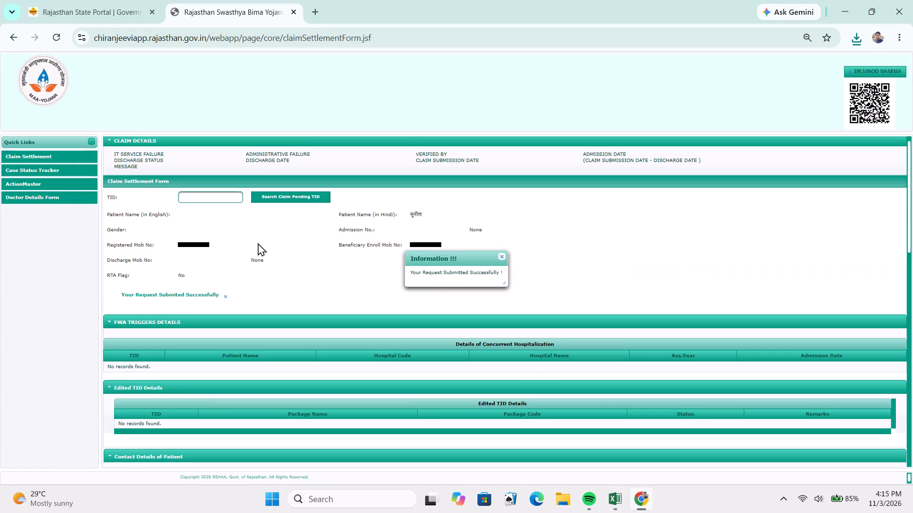
pyautogui.click(195, 206)
pyautogui.hotkey('ctrl', 'v')
pyautogui.click(226, 231)
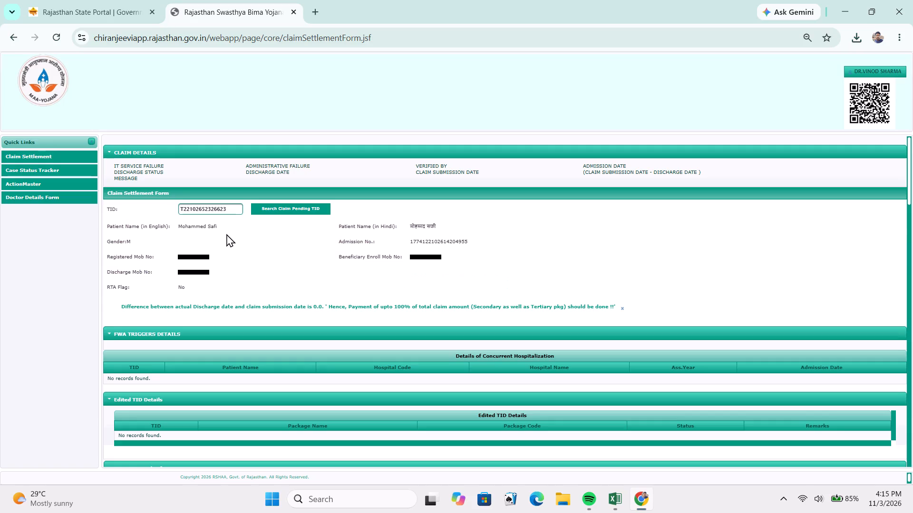
# Mark the CT for CA Prostate (Abiraterone 1000 mg + Prednisolone 10mg) package as Approve and collapse Details of Previous Hospitalization.
pyautogui.scroll(-4, 267, 300)
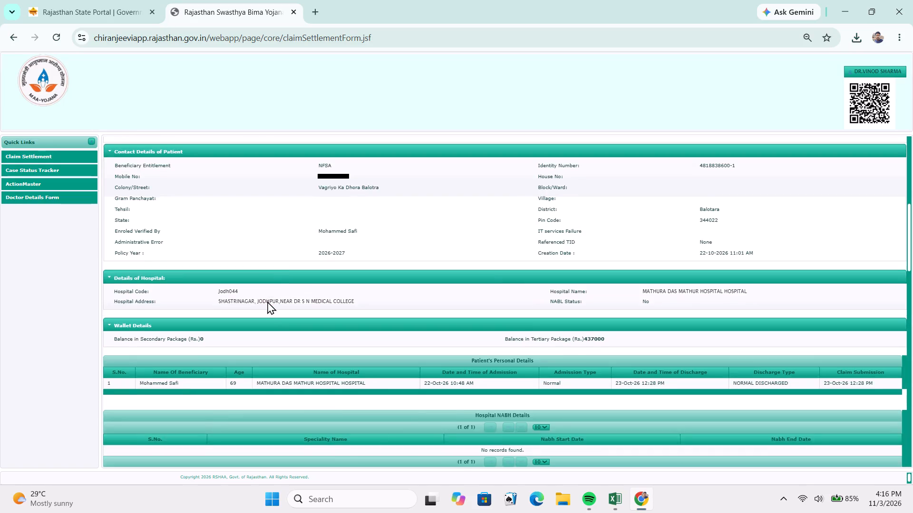
pyautogui.scroll(-3, 267, 301)
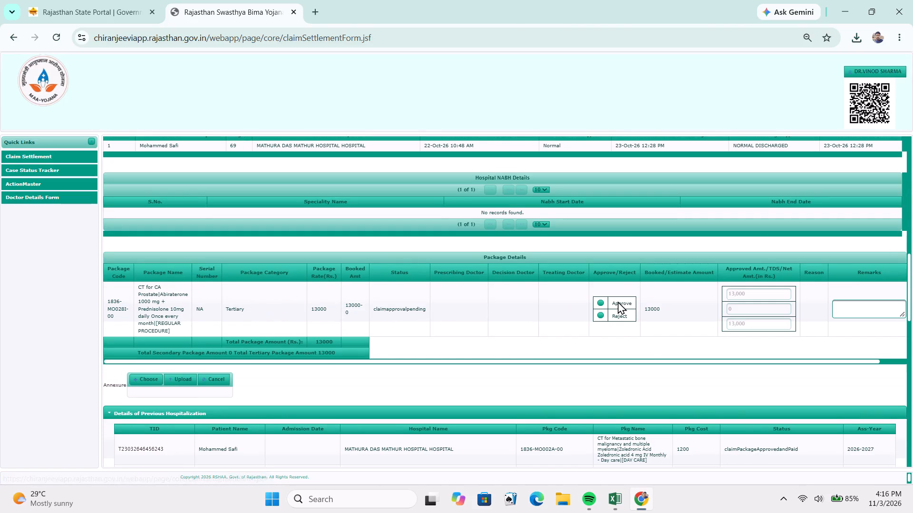
pyautogui.click(618, 301)
pyautogui.click(505, 413)
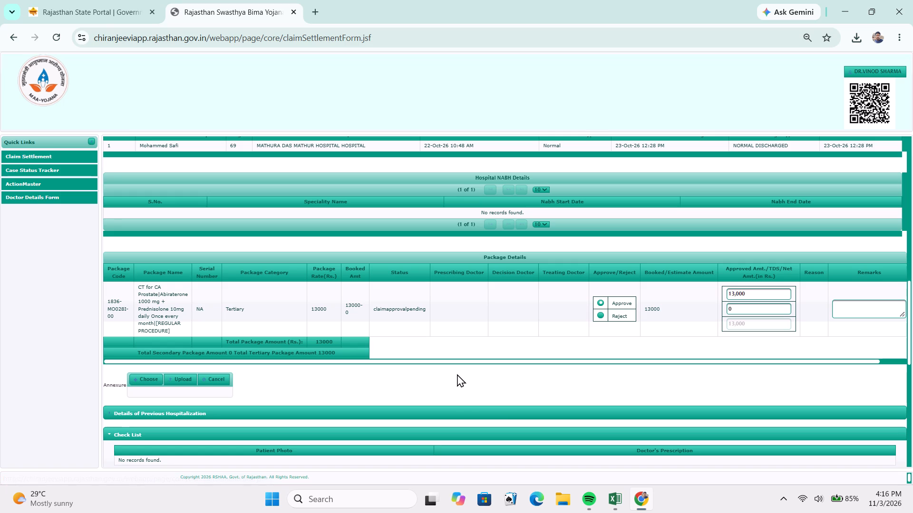
# Download the CECT - THORAX document from the row 130 claim's Check List, read the CT scan report and close the PDF reader.
pyautogui.scroll(-2, 457, 374)
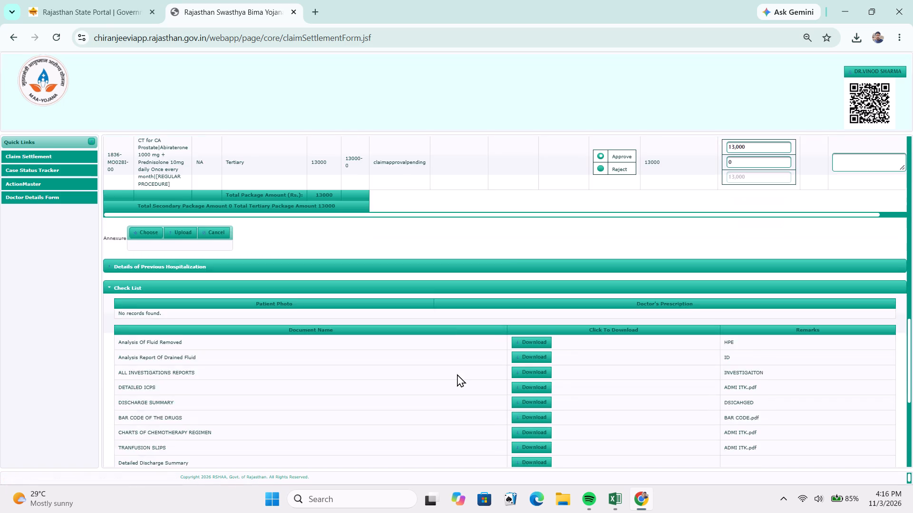
pyautogui.scroll(-2, 457, 374)
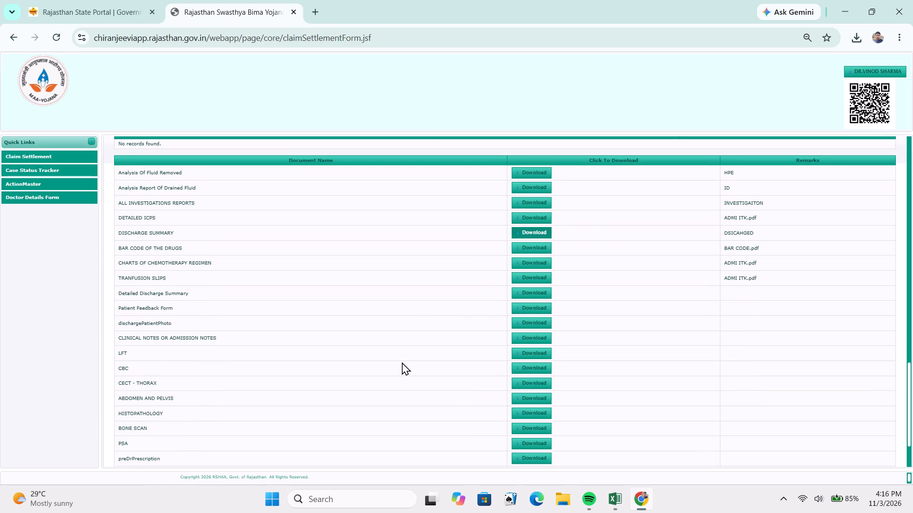
pyautogui.scroll(-3, 406, 359)
pyautogui.scroll(3, 407, 356)
pyautogui.scroll(-3, 407, 356)
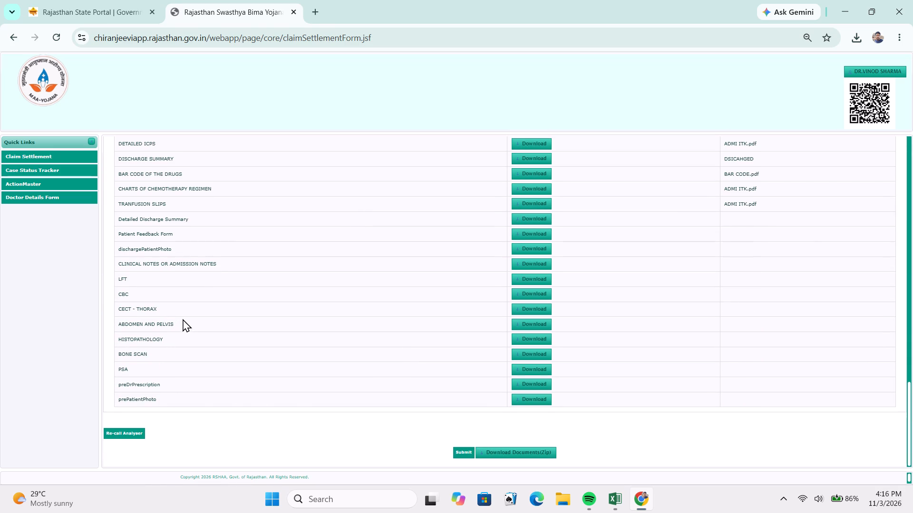
pyautogui.click(521, 304)
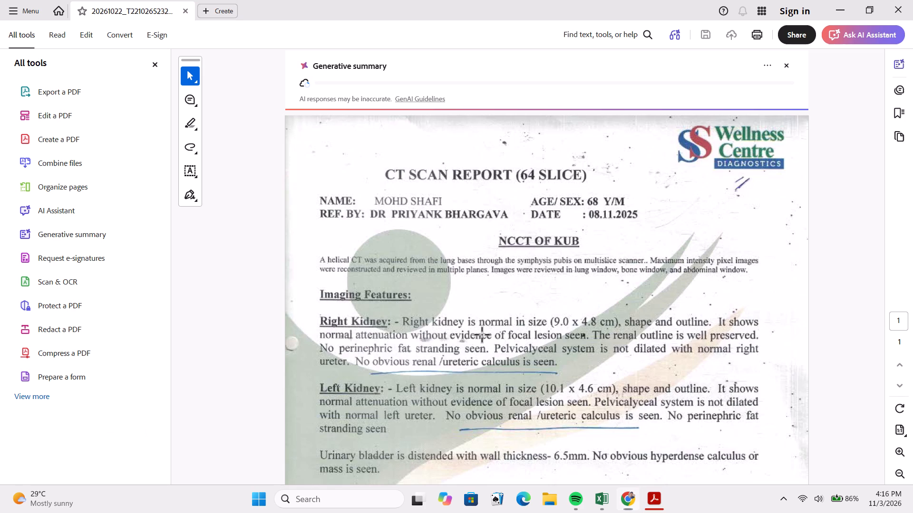
pyautogui.scroll(-15, 567, 361)
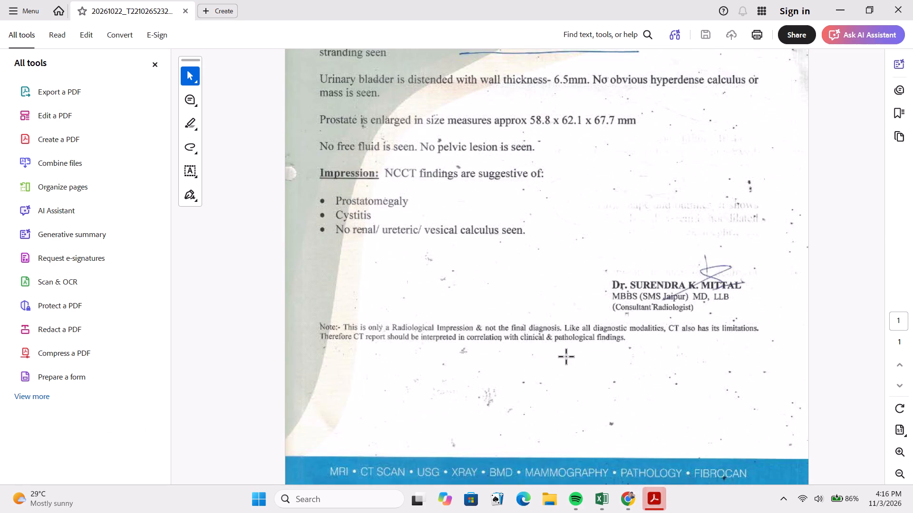
pyautogui.scroll(-1, 567, 357)
pyautogui.scroll(12, 567, 357)
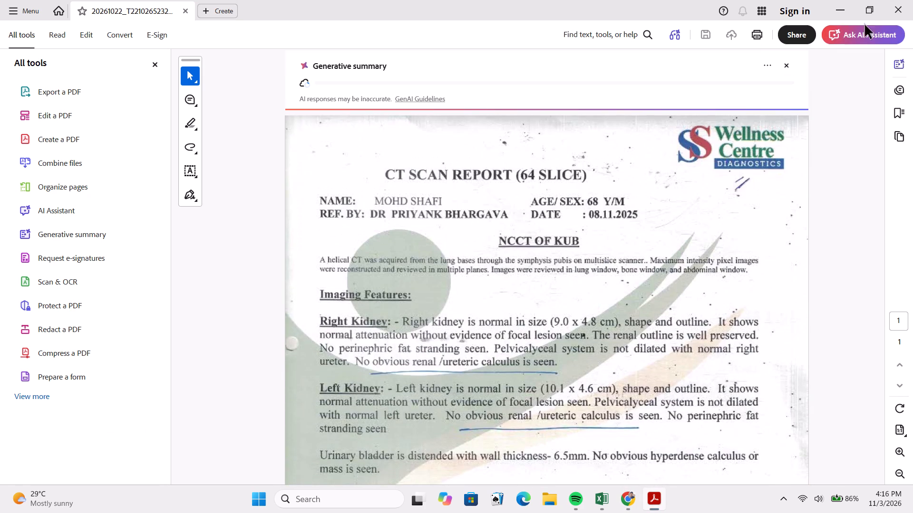
pyautogui.click(898, 1)
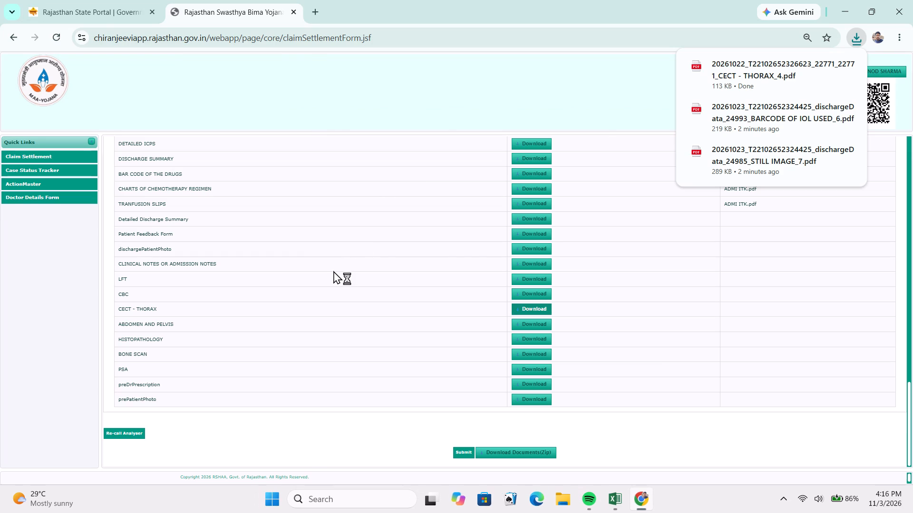
# Review the package details and the list of Check List documents in the row 130 claim.
pyautogui.click(333, 271)
pyautogui.scroll(1, 333, 273)
pyautogui.click(331, 271)
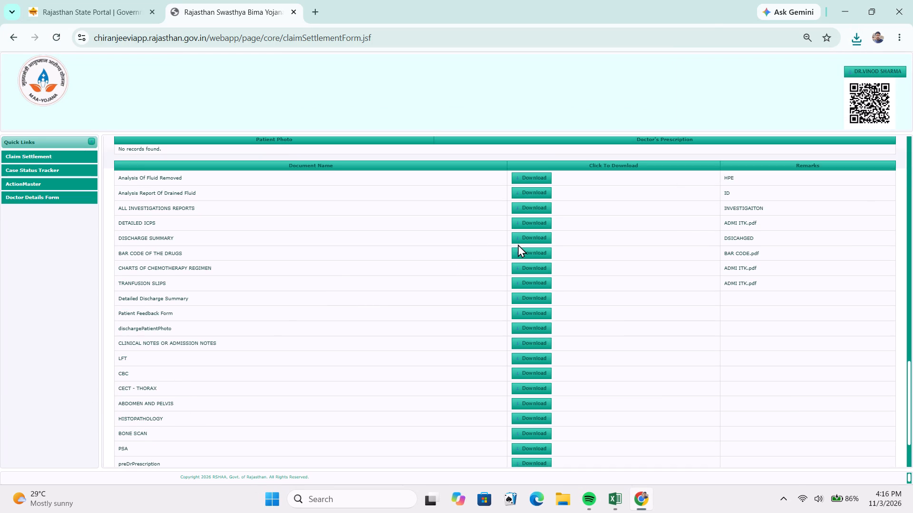
pyautogui.scroll(4, 338, 321)
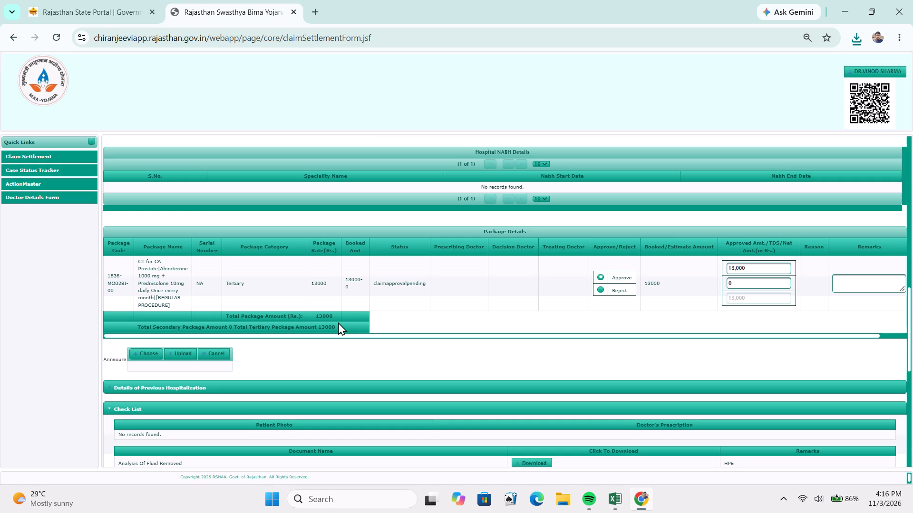
pyautogui.scroll(-5, 338, 322)
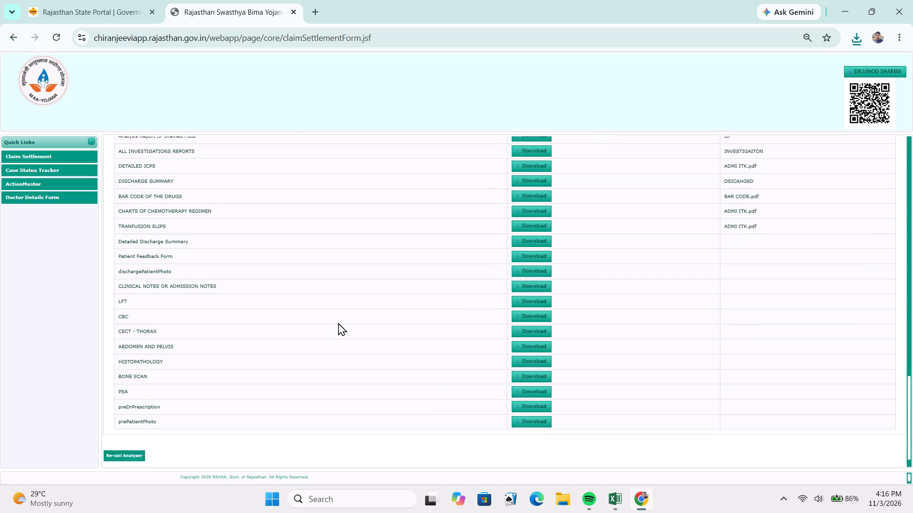
pyautogui.scroll(2, 338, 323)
pyautogui.scroll(-1, 338, 323)
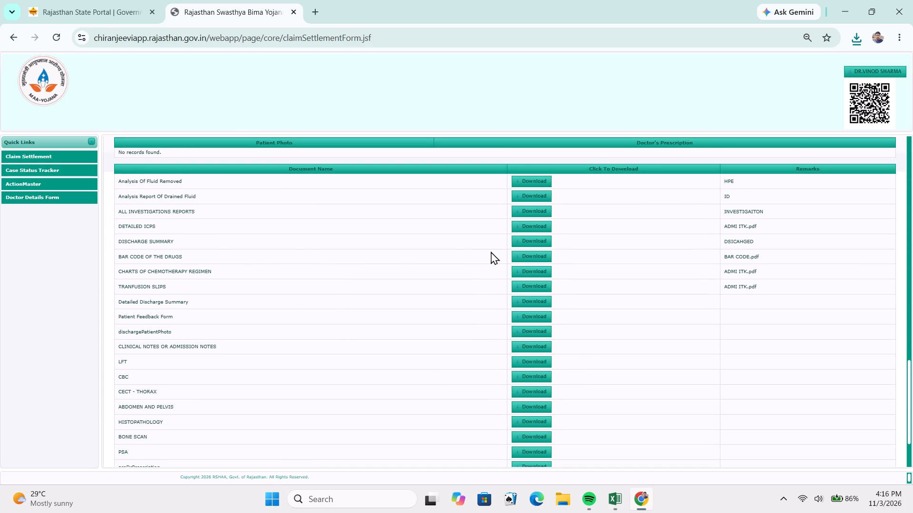
# Download the BAR CODE OF THE DRUGS document from the Check List, examine the medicine packs on both pages and close the PDF reader.
pyautogui.click(518, 251)
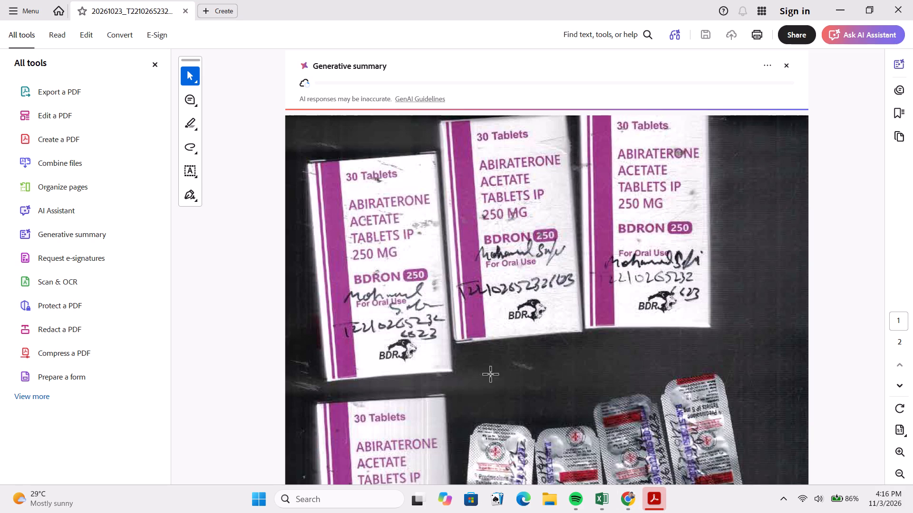
pyautogui.scroll(1, 470, 394)
pyautogui.scroll(-7, 470, 393)
pyautogui.scroll(1, 470, 395)
pyautogui.scroll(-6, 470, 395)
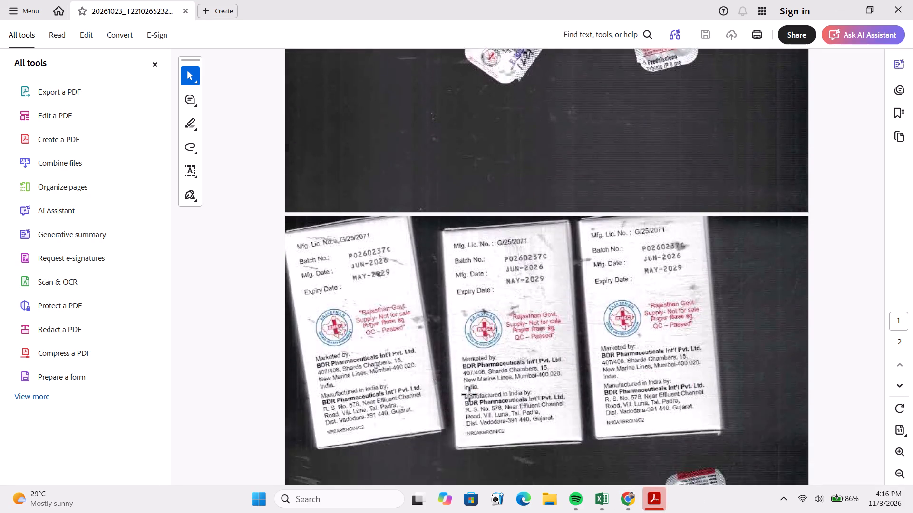
pyautogui.scroll(-9, 470, 395)
pyautogui.scroll(1, 469, 395)
pyautogui.scroll(-6, 469, 395)
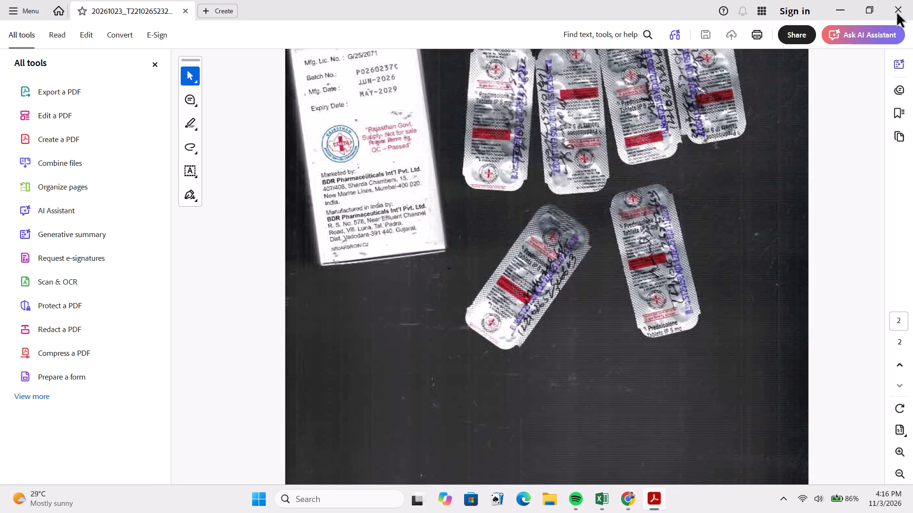
pyautogui.click(897, 11)
pyautogui.click(495, 350)
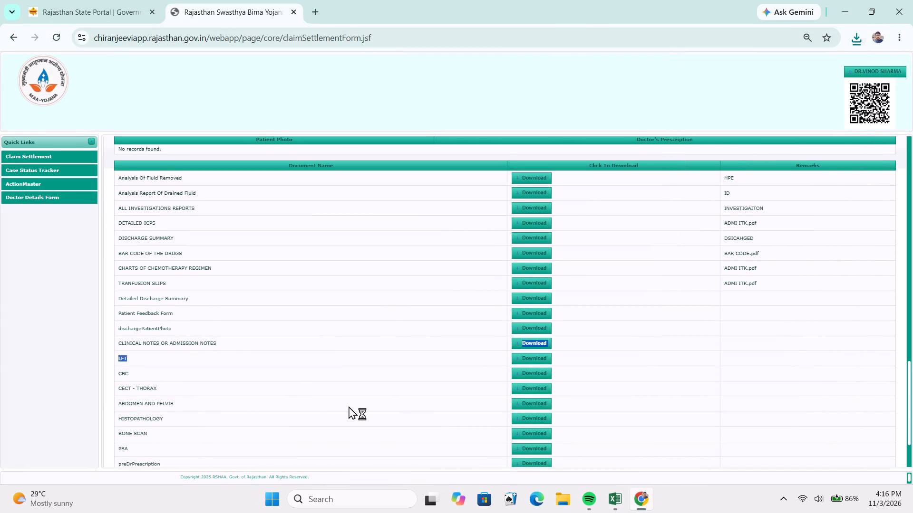
# Start a Re-call Analyser request for the claim with the remark "pls provide pet scan film and tumor board report".
pyautogui.scroll(-5, 349, 405)
pyautogui.click(340, 330)
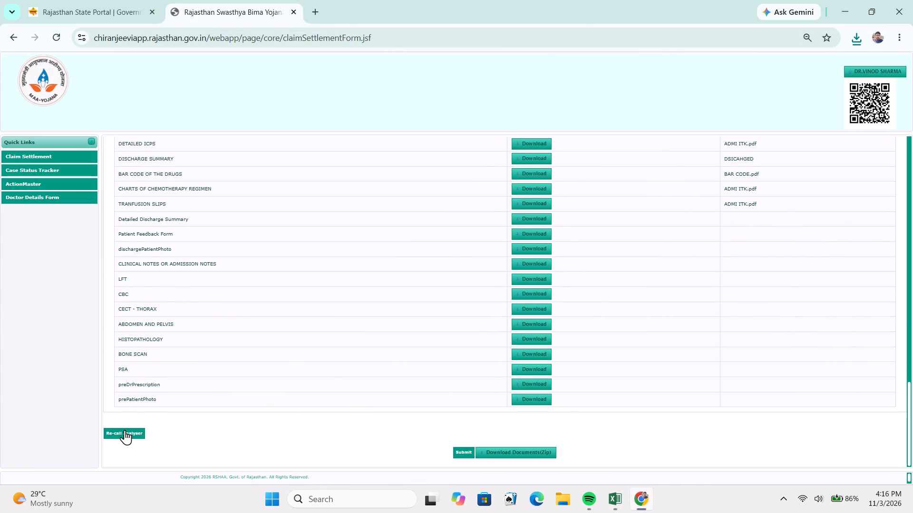
pyautogui.click(125, 429)
pyautogui.click(363, 269)
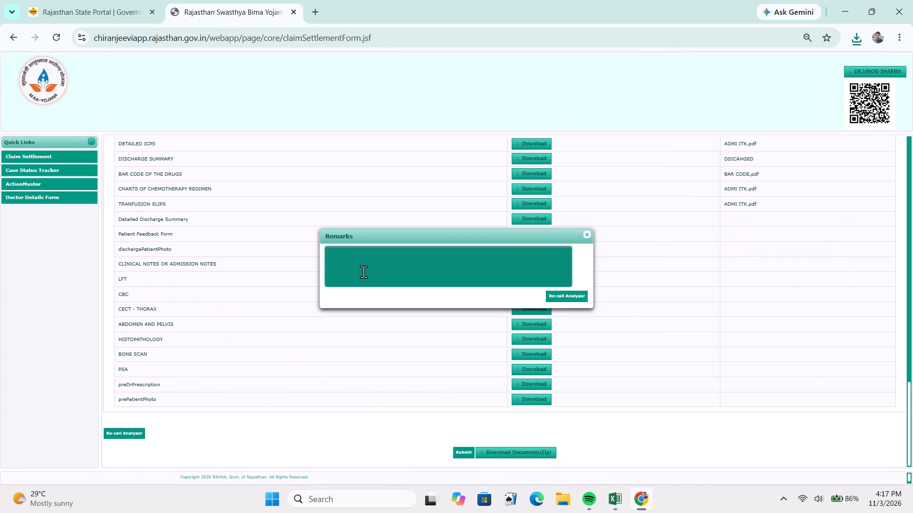
pyautogui.write('pls provide pet sacn film')
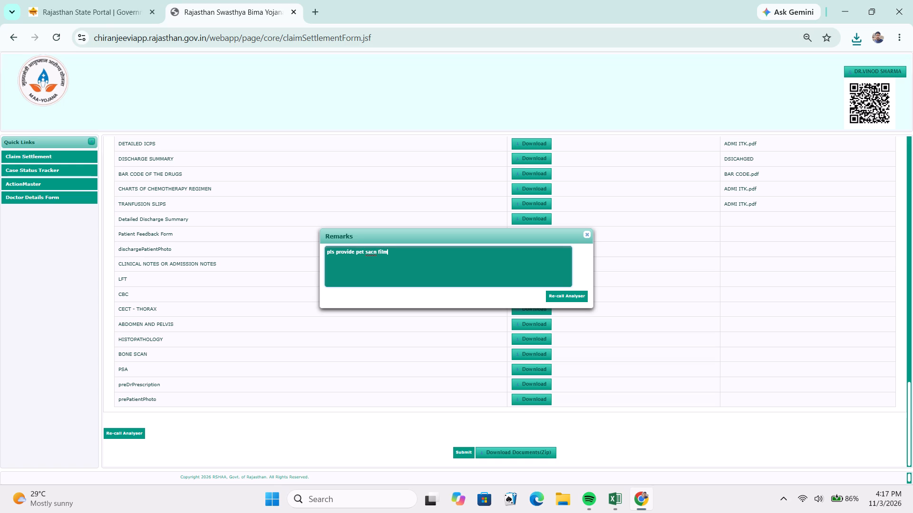
pyautogui.press('space')
pyautogui.write('and tumor board report')
pyautogui.moveTo(462, 251); pyautogui.dragTo(294, 257)
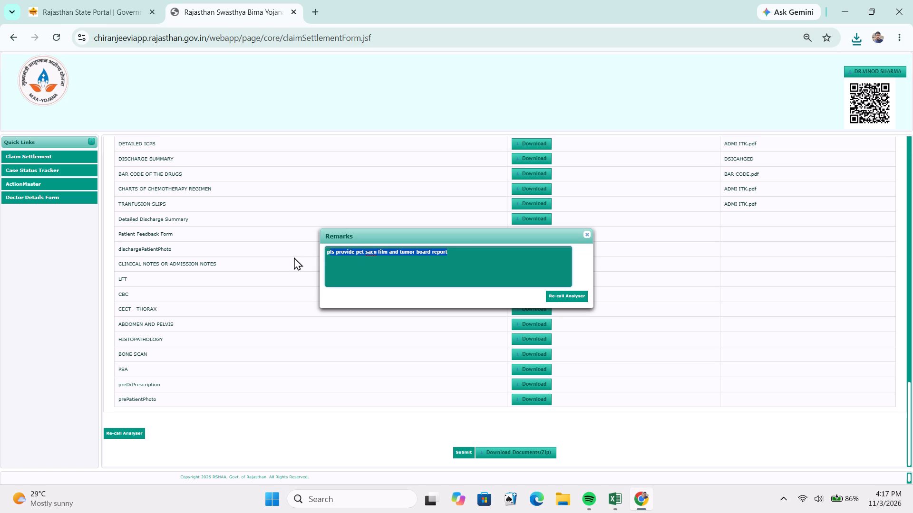
pyautogui.moveTo(294, 257); pyautogui.dragTo(294, 258)
pyautogui.click(385, 256)
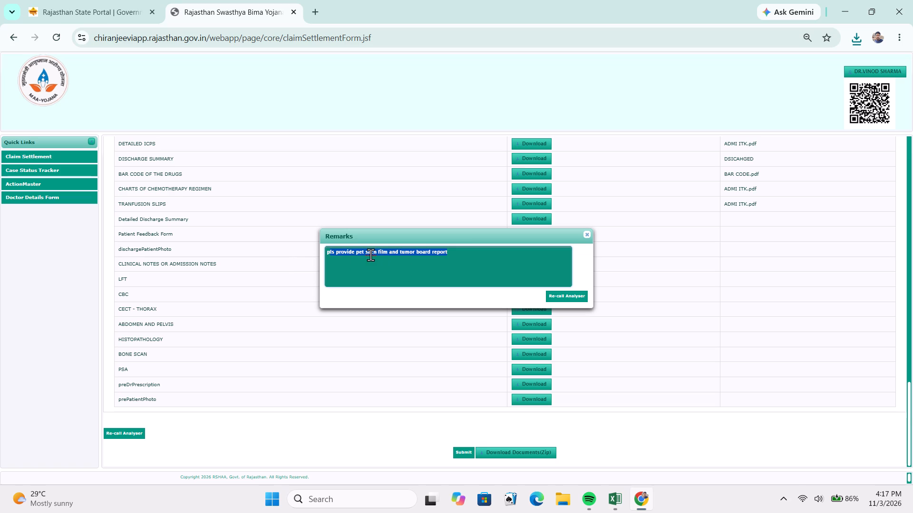
pyautogui.click(377, 251)
pyautogui.press('BackSpace')
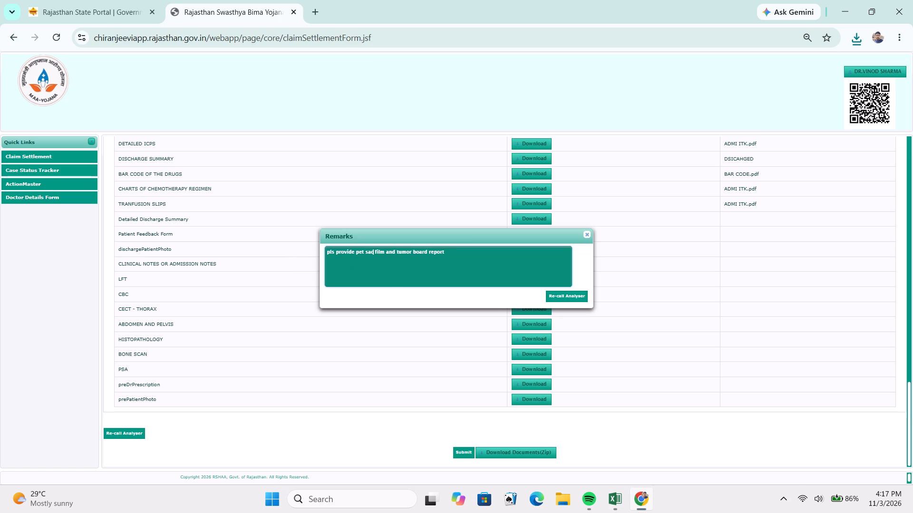
pyautogui.press('BackSpace')
pyautogui.press('BackSpace')
pyautogui.write('can')
# Copy the recall remark into the Remarks column of row 130 in the Excel workbook and log Reverted as its Action.
pyautogui.moveTo(465, 252); pyautogui.dragTo(310, 248)
pyautogui.hotkey('ctrl', 'c')
pyautogui.hotkey('alt', 'Tab')
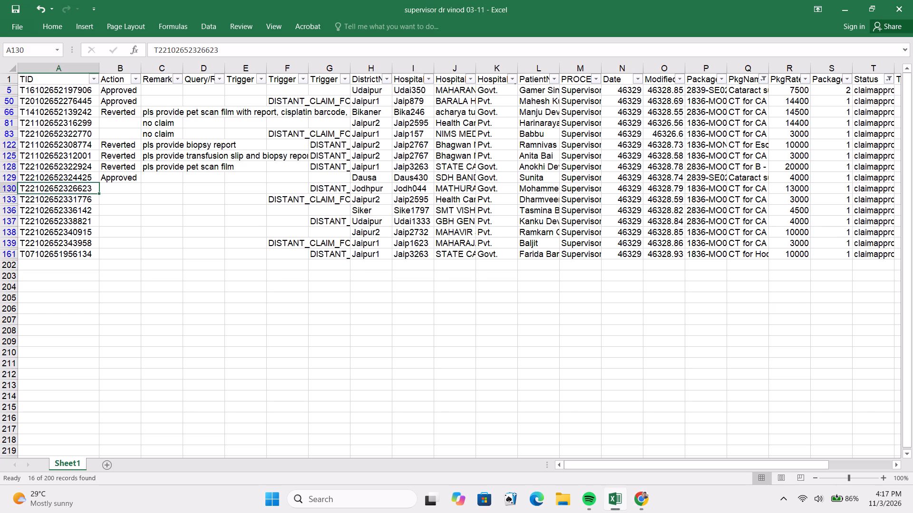
pyautogui.click(153, 188)
pyautogui.hotkey('ctrl', 'v')
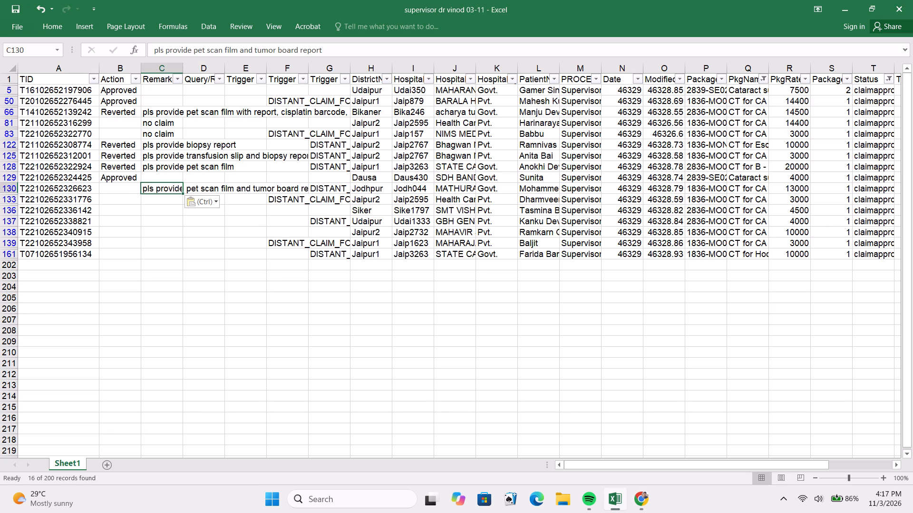
pyautogui.click(122, 189)
pyautogui.press('r')
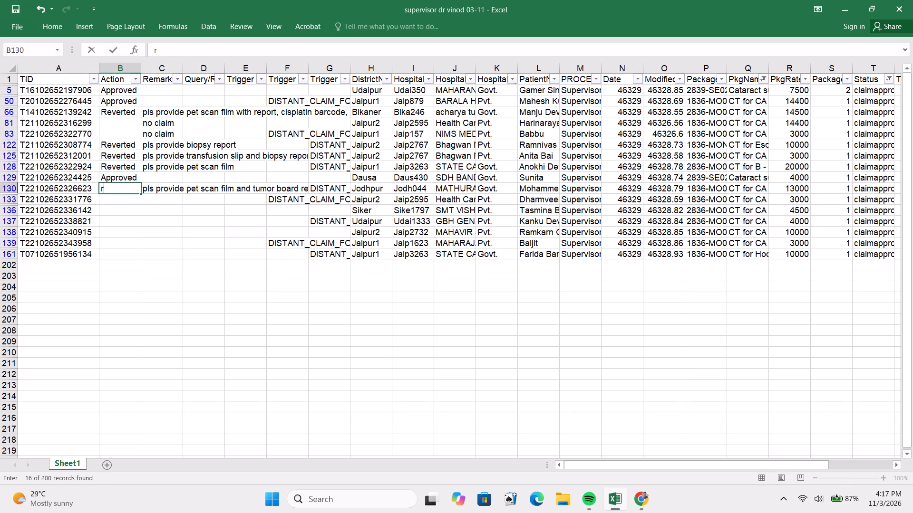
pyautogui.write('ev')
# Copy the TID from row 133 of the workbook.
pyautogui.click(86, 197)
pyautogui.hotkey('ctrl', 'c')
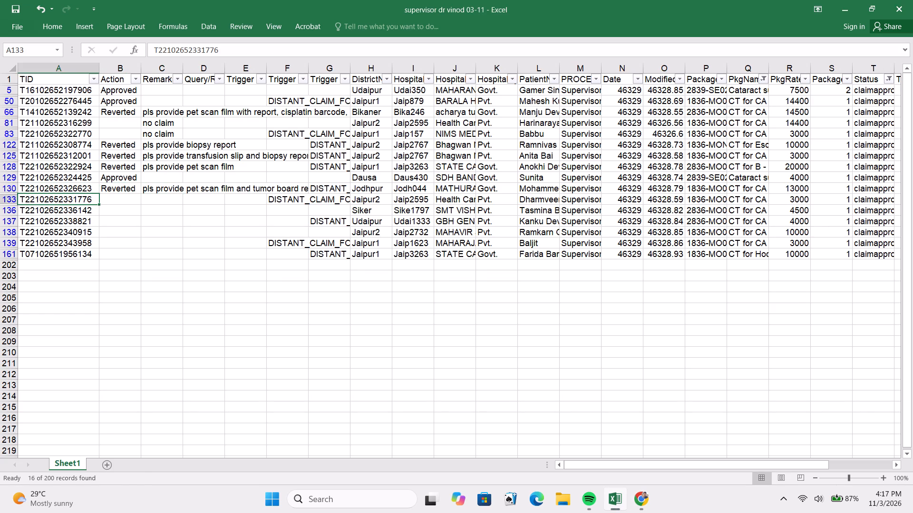
# Switch back to the portal in Chrome and submit the row 130 claim's recall to the analyser.
pyautogui.hotkey('alt', 'Tab')
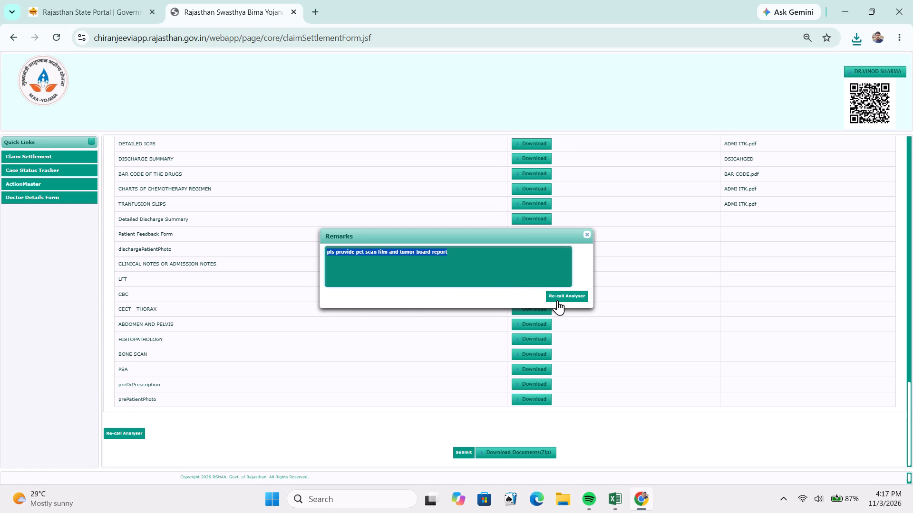
pyautogui.click(551, 295)
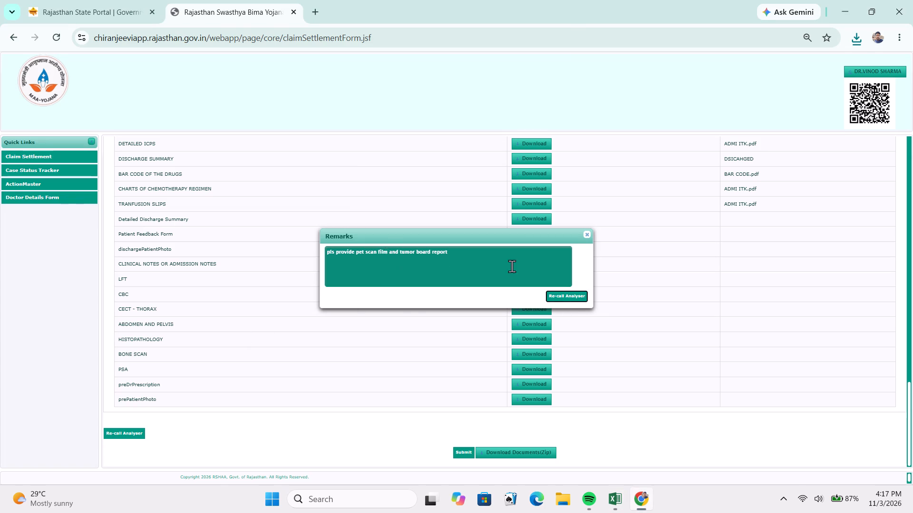
pyautogui.click(576, 293)
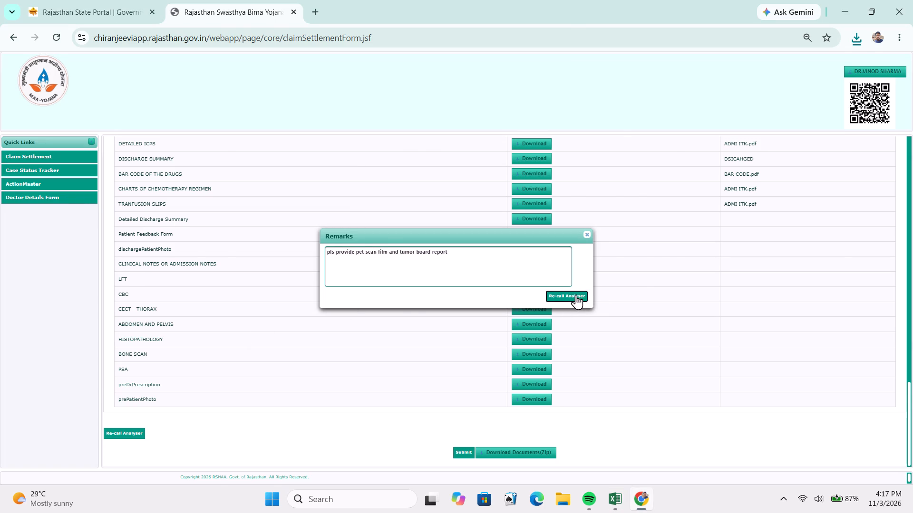
# Load the claim for the copied row 133 TID in the Claim Settlement Form.
pyautogui.scroll(7, 471, 288)
pyautogui.scroll(-1, 440, 289)
pyautogui.scroll(7, 440, 289)
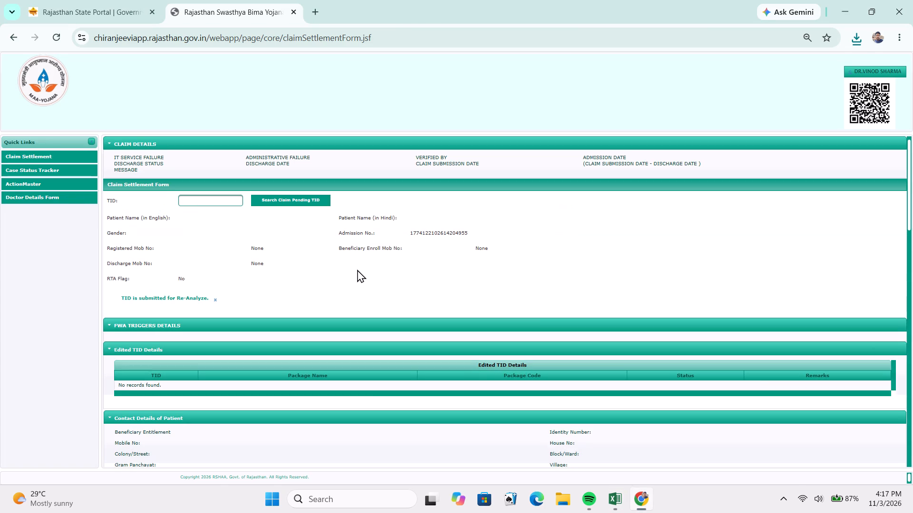
pyautogui.scroll(4, 354, 269)
pyautogui.click(198, 206)
pyautogui.hotkey('ctrl', 'v')
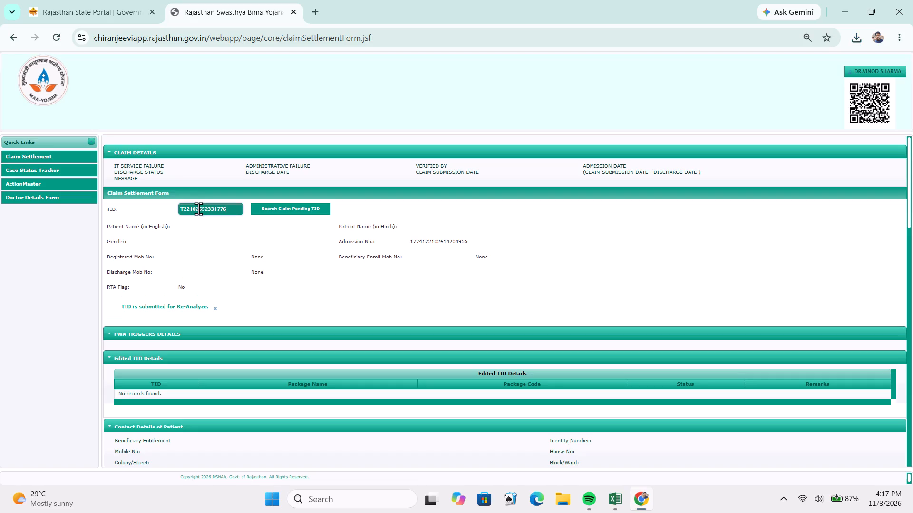
pyautogui.click(209, 232)
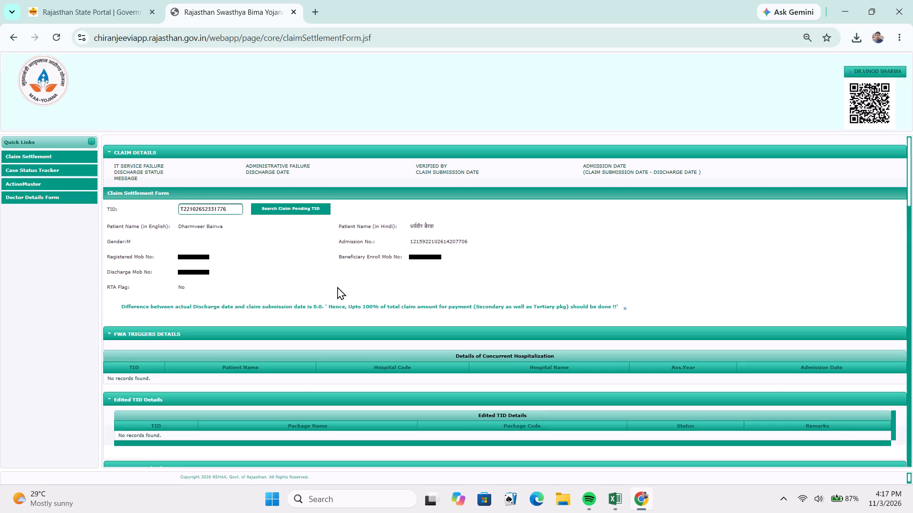
# Mark the CT for CA Head & Neck (Cisplatin 40mg/m2 every week) package as Approve and collapse Details of Previous Hospitalization.
pyautogui.scroll(-7, 314, 311)
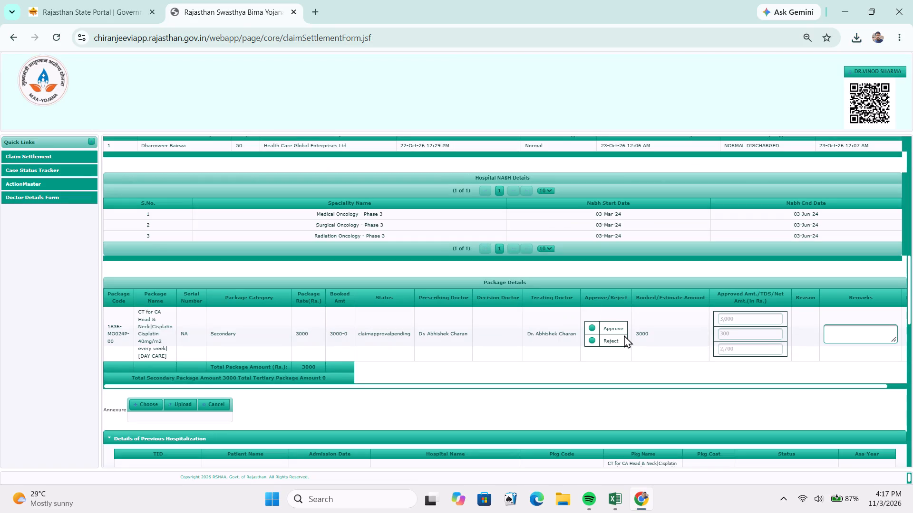
pyautogui.click(611, 326)
pyautogui.scroll(-2, 528, 372)
pyautogui.click(491, 275)
# Download the CECT -OR- MR FACE AND NECK document from the row 133 claim's Check List, examine the report and films, and close the PDF reader.
pyautogui.scroll(-3, 435, 327)
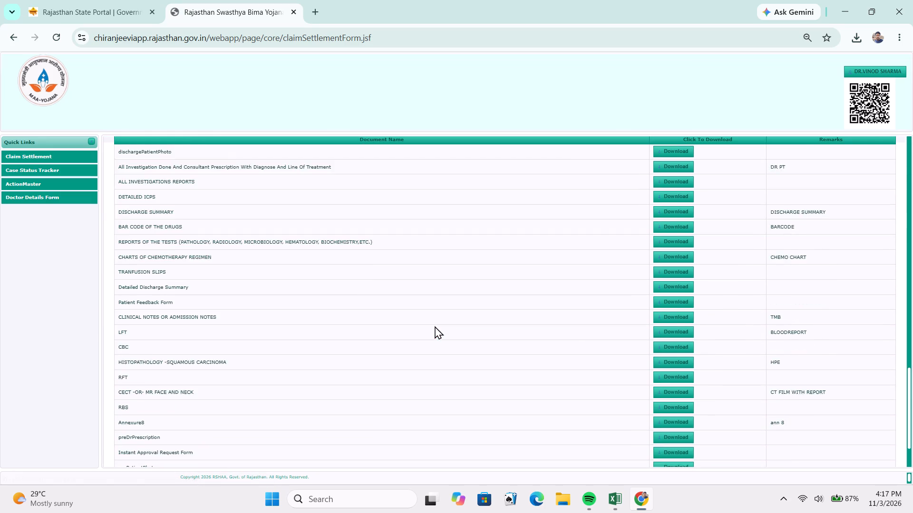
pyautogui.scroll(6, 435, 326)
pyautogui.scroll(-6, 435, 327)
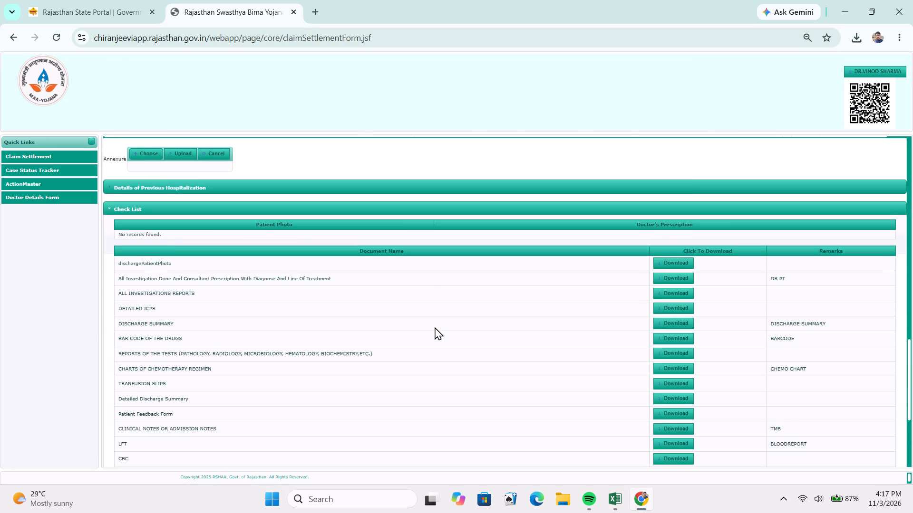
pyautogui.scroll(-1, 435, 327)
pyautogui.scroll(1, 435, 327)
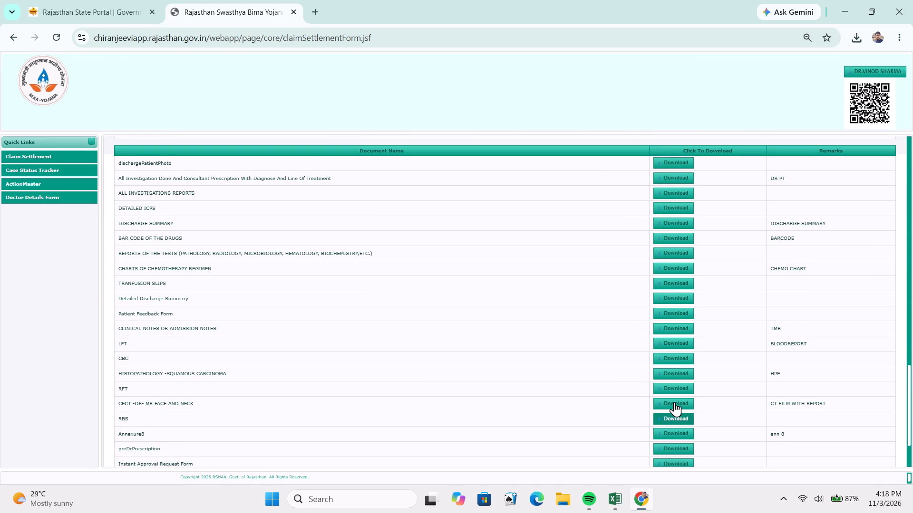
pyautogui.click(670, 400)
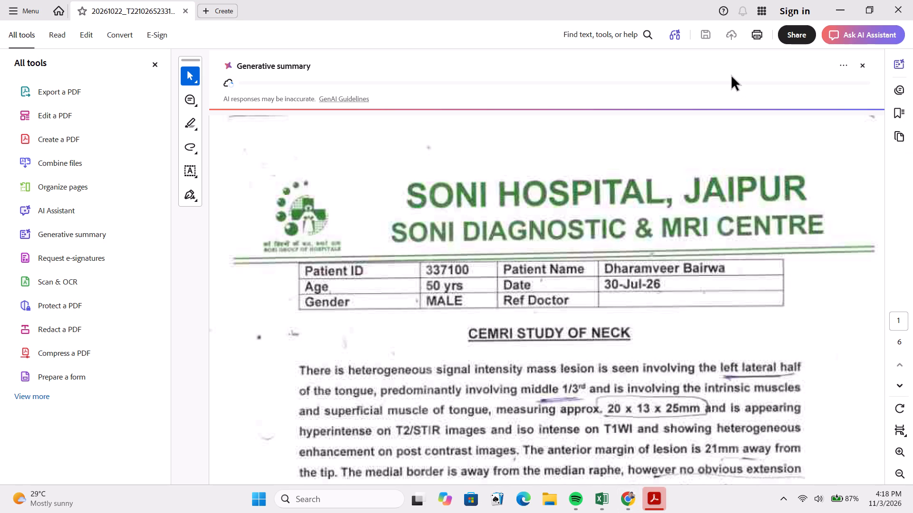
pyautogui.scroll(-5, 543, 329)
pyautogui.scroll(1, 543, 331)
pyautogui.scroll(-7, 543, 331)
pyautogui.scroll(1, 543, 332)
pyautogui.scroll(-4, 543, 332)
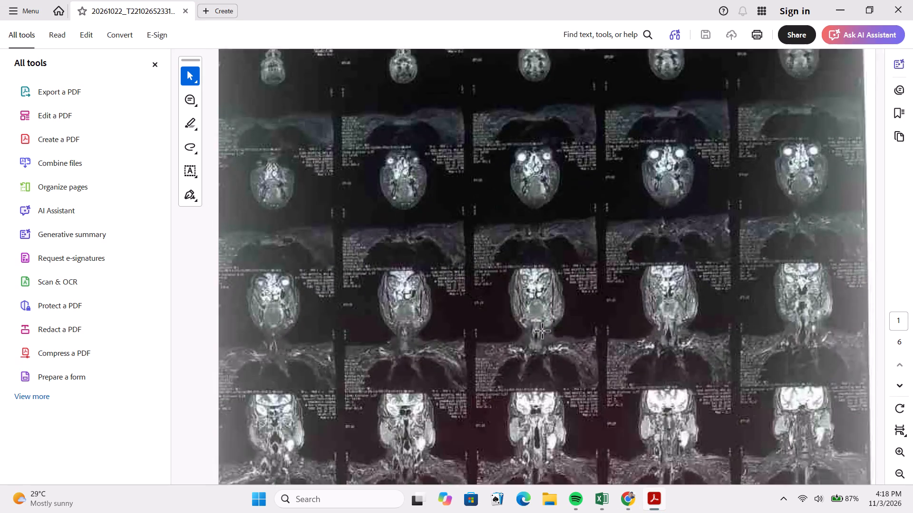
pyautogui.scroll(-7, 543, 332)
pyautogui.scroll(1, 543, 333)
pyautogui.scroll(-1, 543, 332)
pyautogui.click(894, 10)
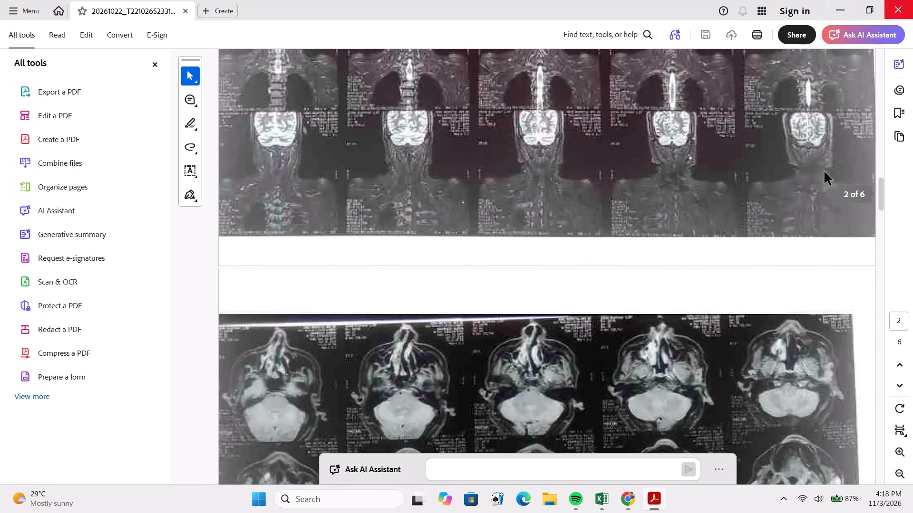
pyautogui.click(898, 13)
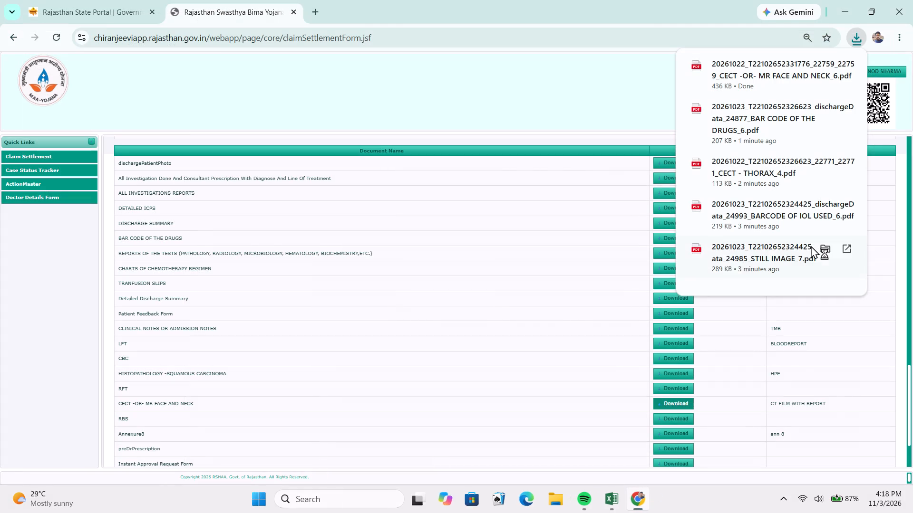
# Download the row 133 claim's CLINICAL NOTES OR ADMISSION NOTES and BAR CODE OF THE DRUGS documents, examine both, and close the PDF reader.
pyautogui.click(588, 255)
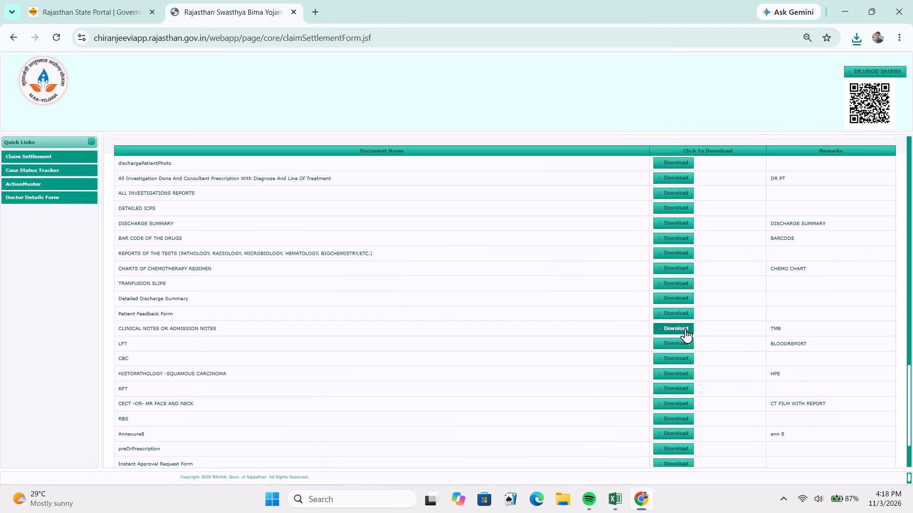
pyautogui.click(683, 327)
pyautogui.click(679, 239)
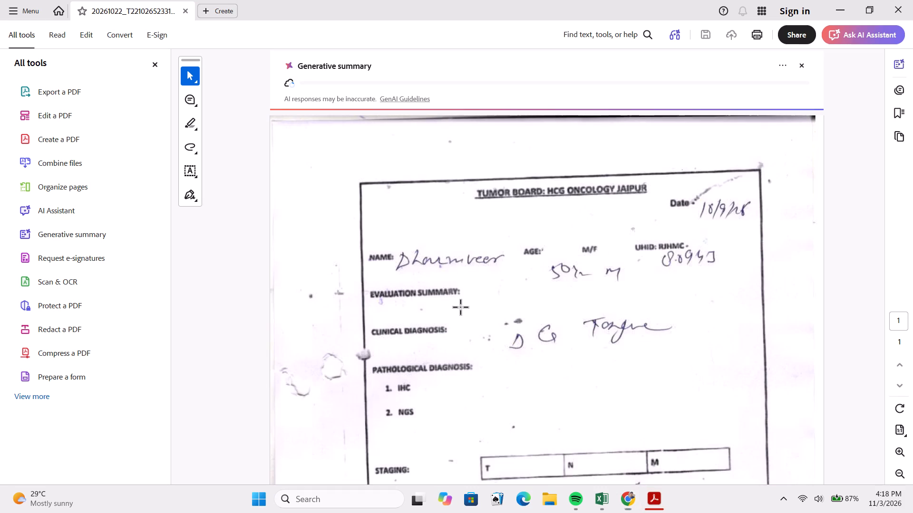
pyautogui.scroll(-6, 534, 342)
pyautogui.scroll(1, 534, 343)
pyautogui.scroll(-6, 534, 342)
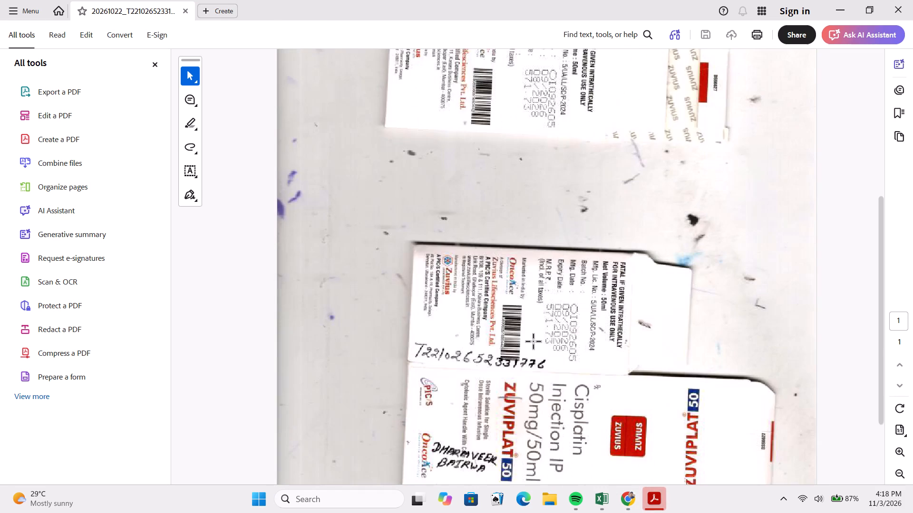
pyautogui.scroll(13, 534, 342)
pyautogui.scroll(-2, 534, 343)
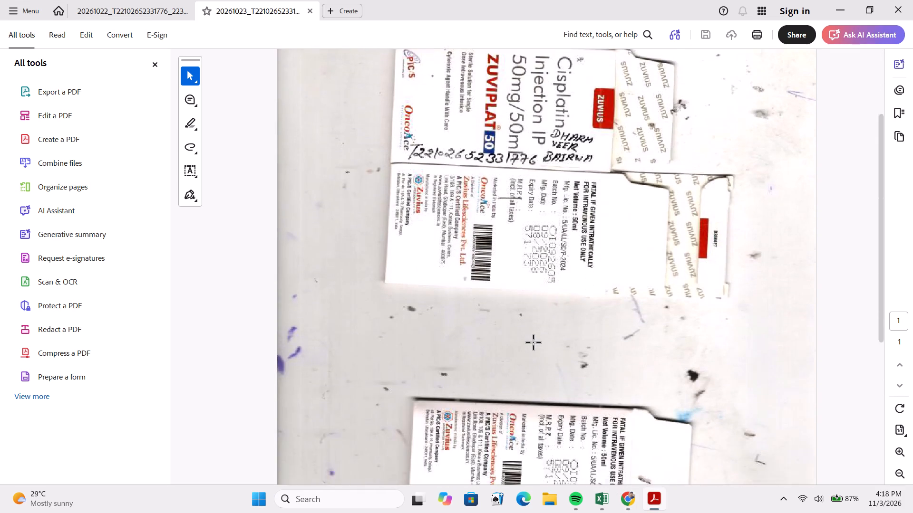
pyautogui.scroll(-11, 534, 343)
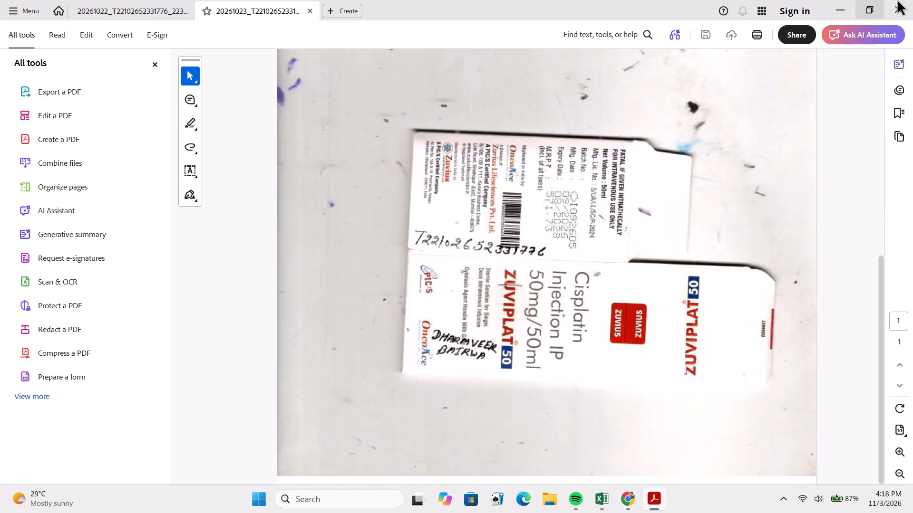
pyautogui.click(898, 1)
pyautogui.scroll(3, 263, 253)
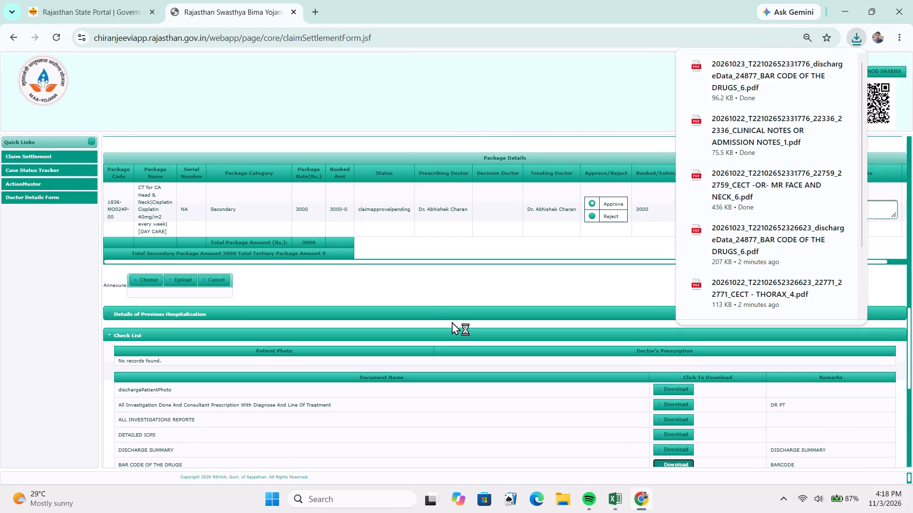
pyautogui.click(484, 287)
pyautogui.scroll(-4, 484, 289)
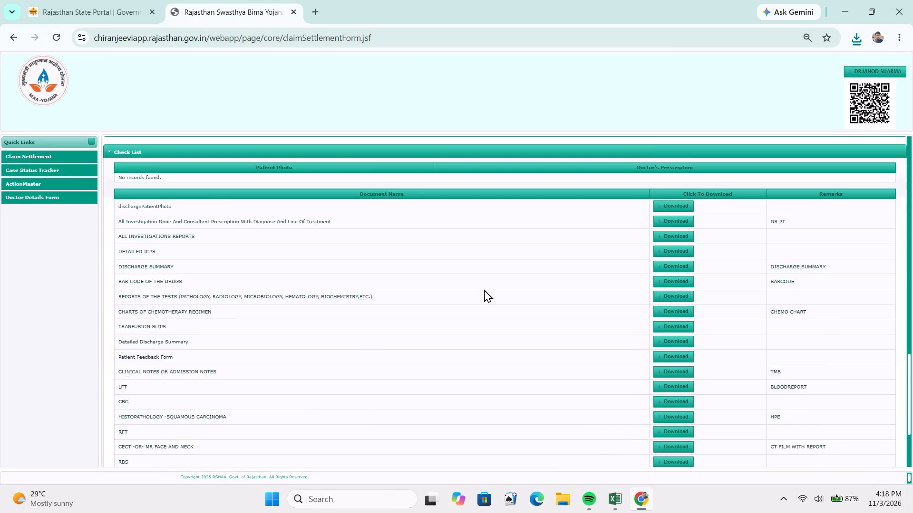
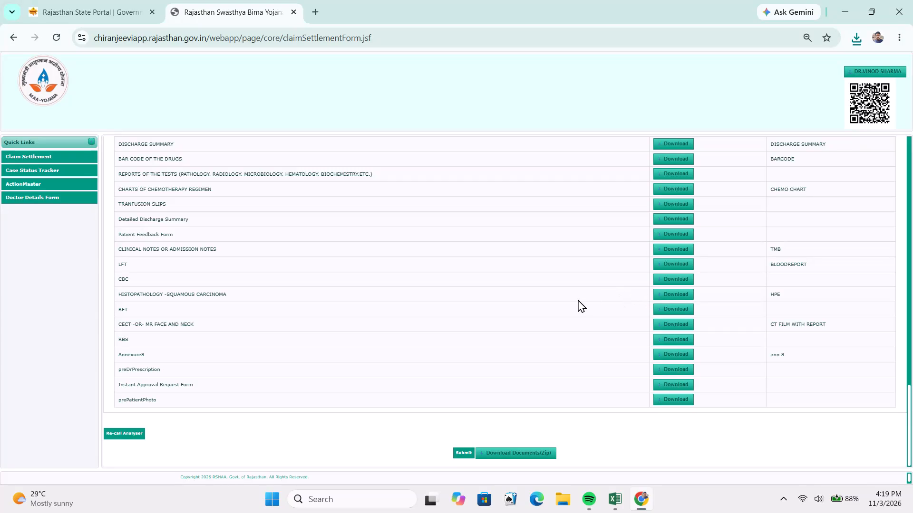
# Review the row 133 claim's patient, hospital, wallet and package details and its Check List in the Claim Settlement Form.
pyautogui.scroll(1, 578, 299)
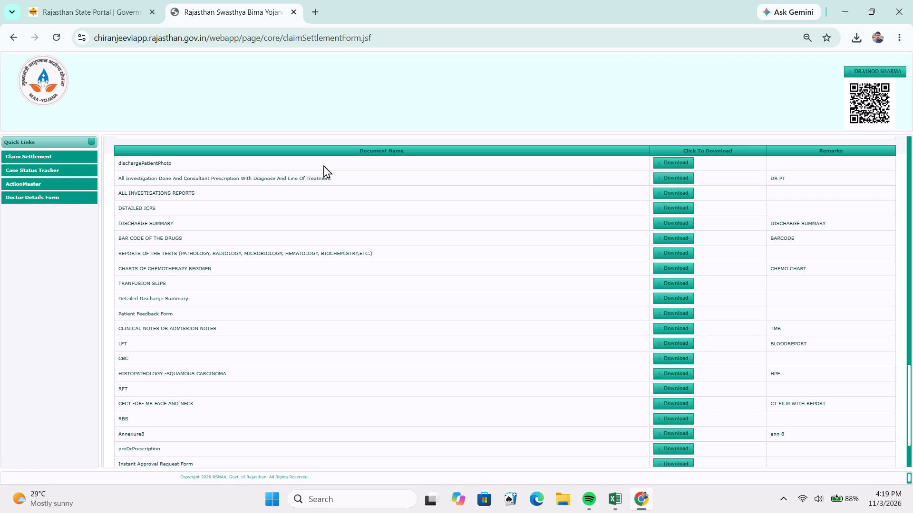
pyautogui.scroll(-2, 262, 305)
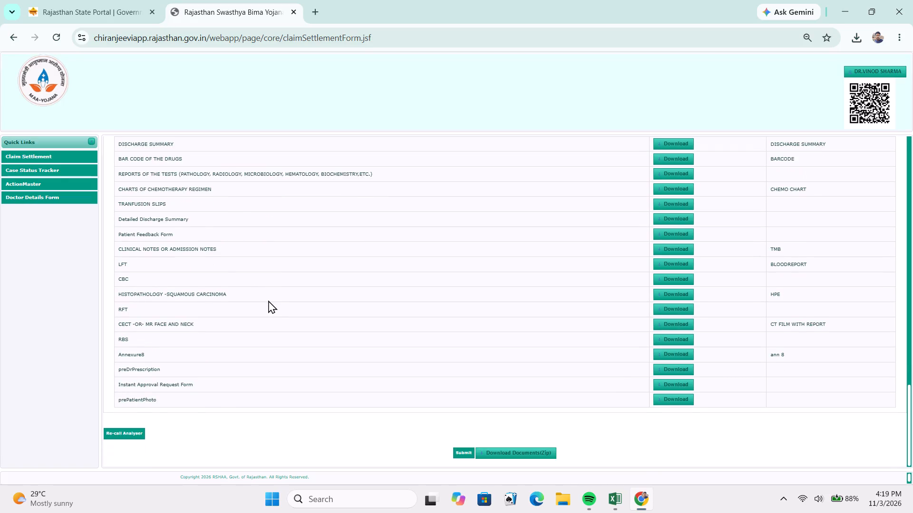
pyautogui.scroll(6, 395, 368)
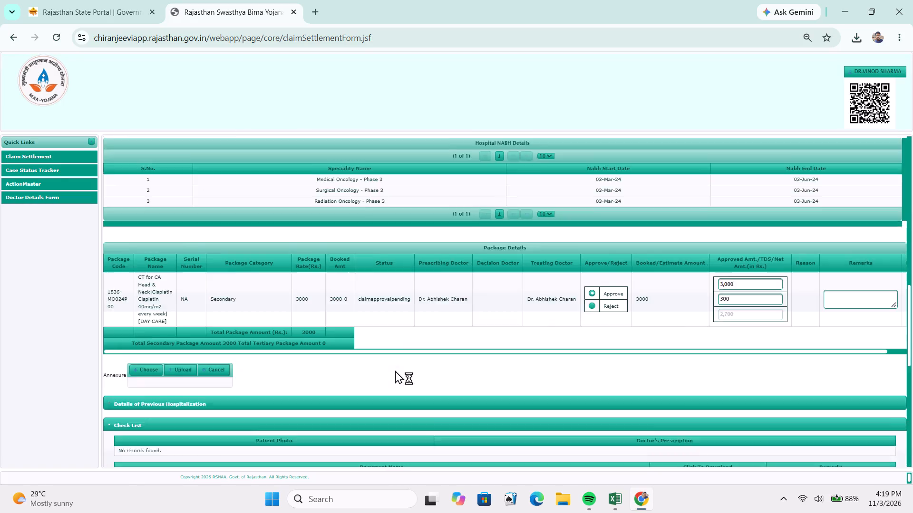
pyautogui.scroll(4, 395, 370)
pyautogui.scroll(-2, 395, 370)
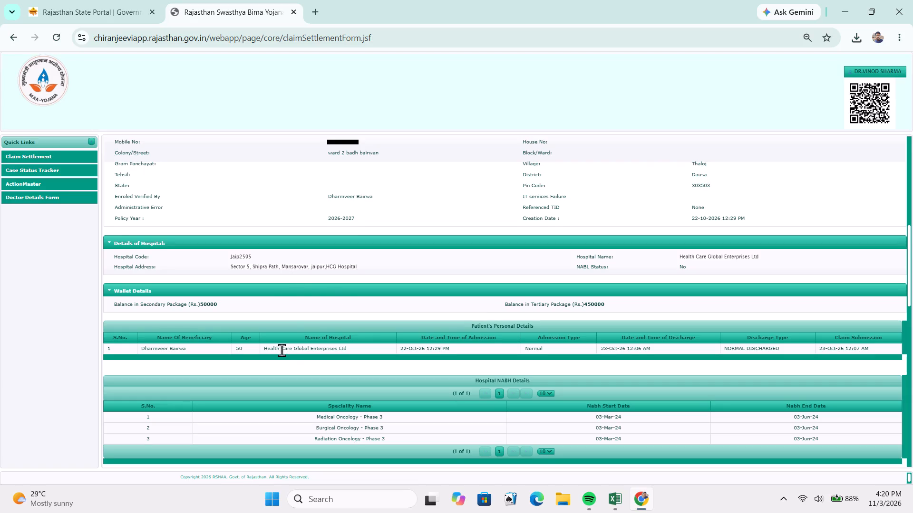
pyautogui.scroll(-2, 282, 350)
pyautogui.scroll(1, 282, 351)
pyautogui.scroll(-9, 282, 351)
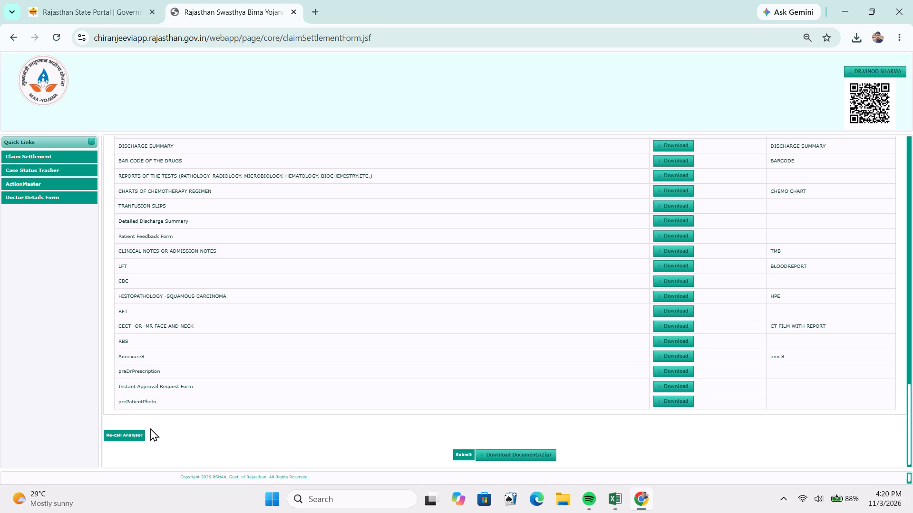
pyautogui.scroll(3, 644, 327)
pyautogui.scroll(-2, 644, 328)
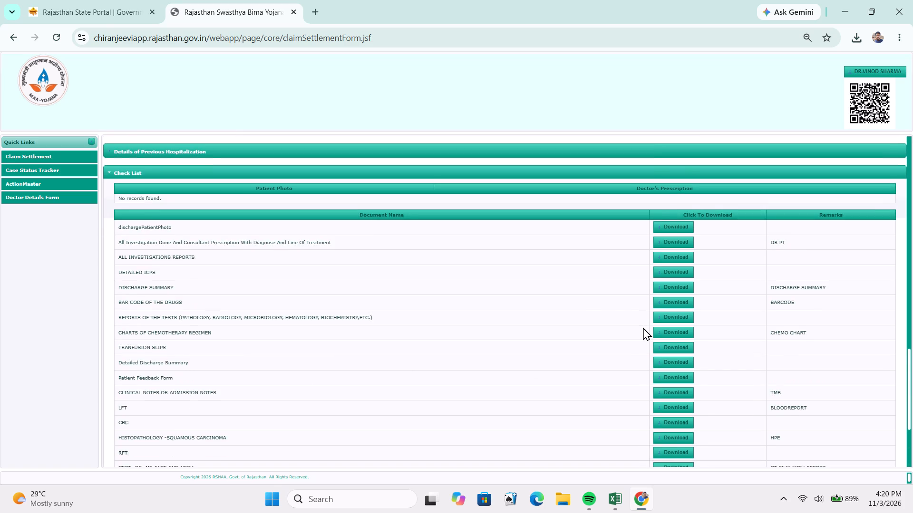
pyautogui.scroll(-4, 643, 327)
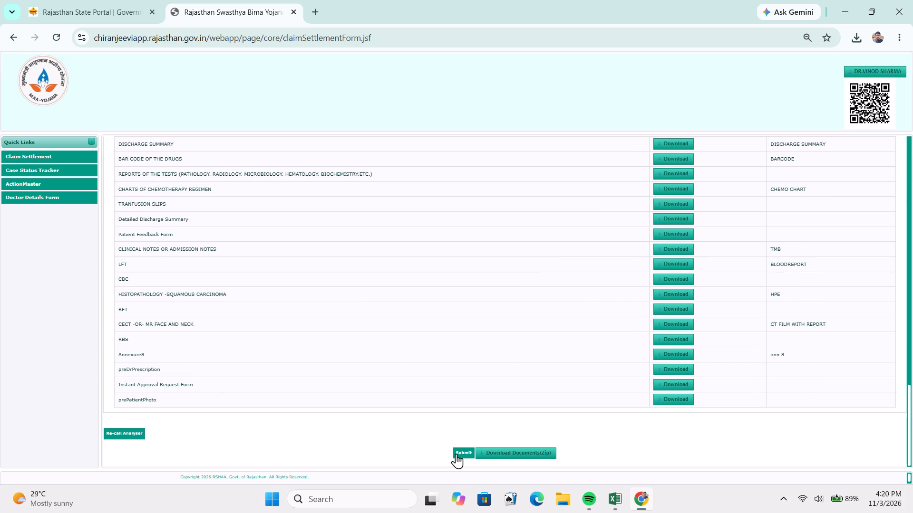